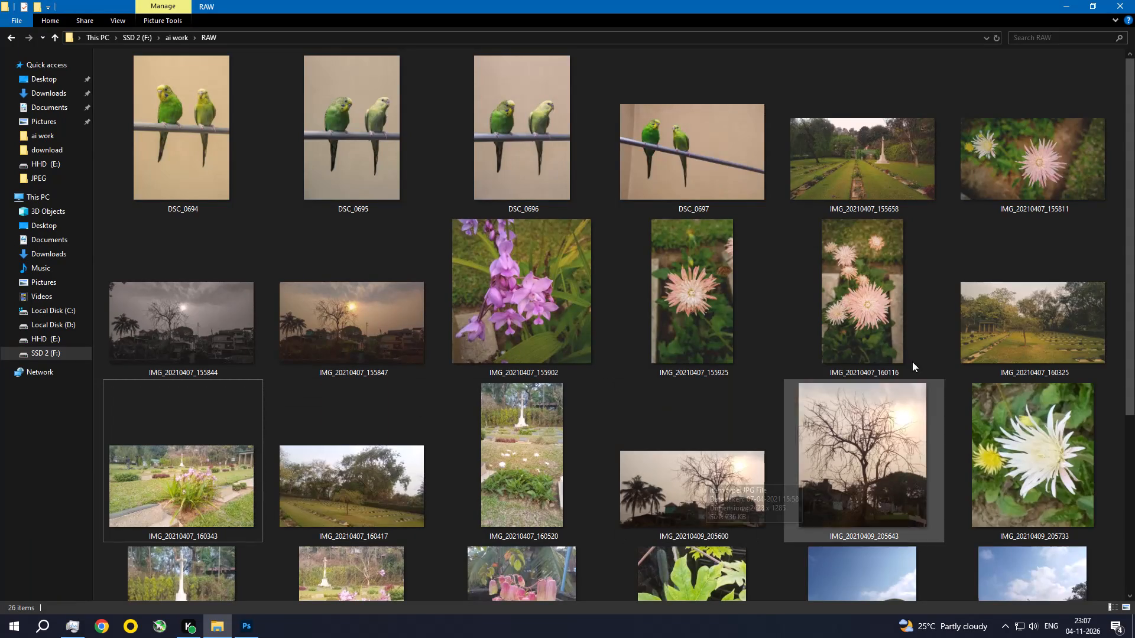
Switch from the RAW photo folder to Photoshop, where the white flower photo IMG_20210409_205733.JPG is open.
{"action": "left_click", "coordinate": [1022, 468]}
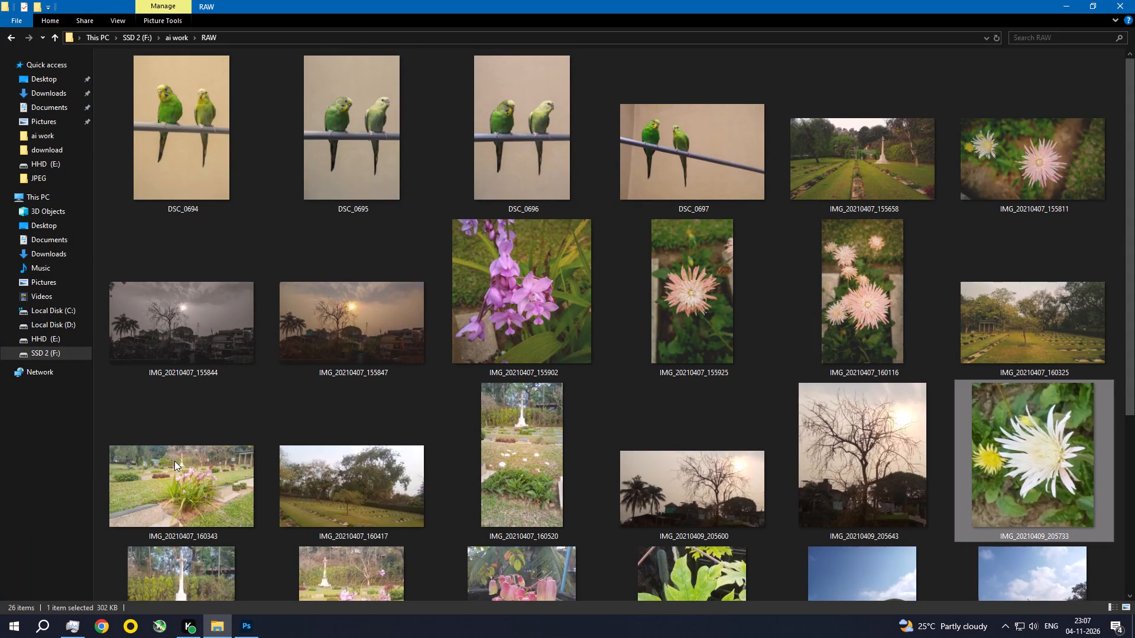
{"action": "left_click", "coordinate": [174, 461], "text": "shift"}
{"action": "left_click_drag", "start_coordinate": [174, 461], "coordinate": [254, 470]}
{"action": "key", "text": "alt+Tab"}
{"action": "key", "text": "alt+Tab"}
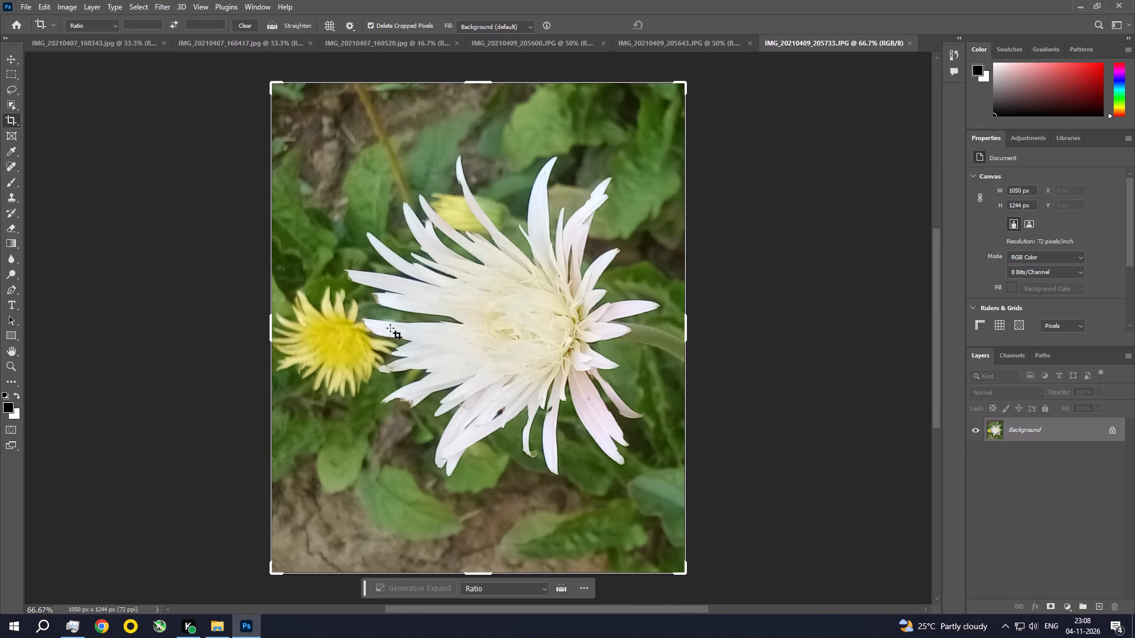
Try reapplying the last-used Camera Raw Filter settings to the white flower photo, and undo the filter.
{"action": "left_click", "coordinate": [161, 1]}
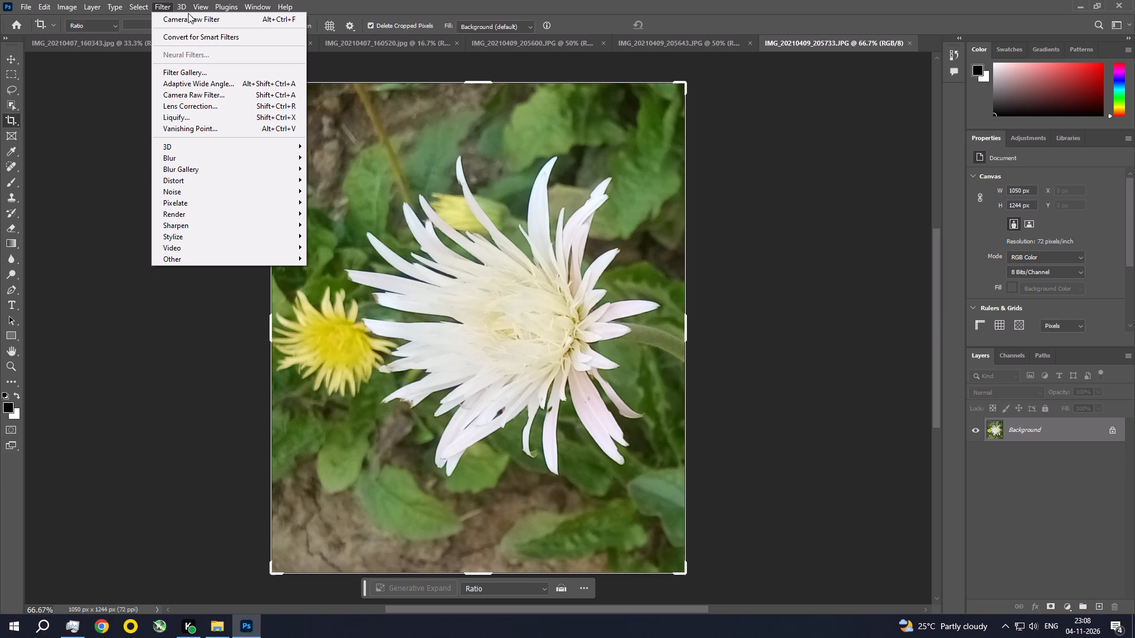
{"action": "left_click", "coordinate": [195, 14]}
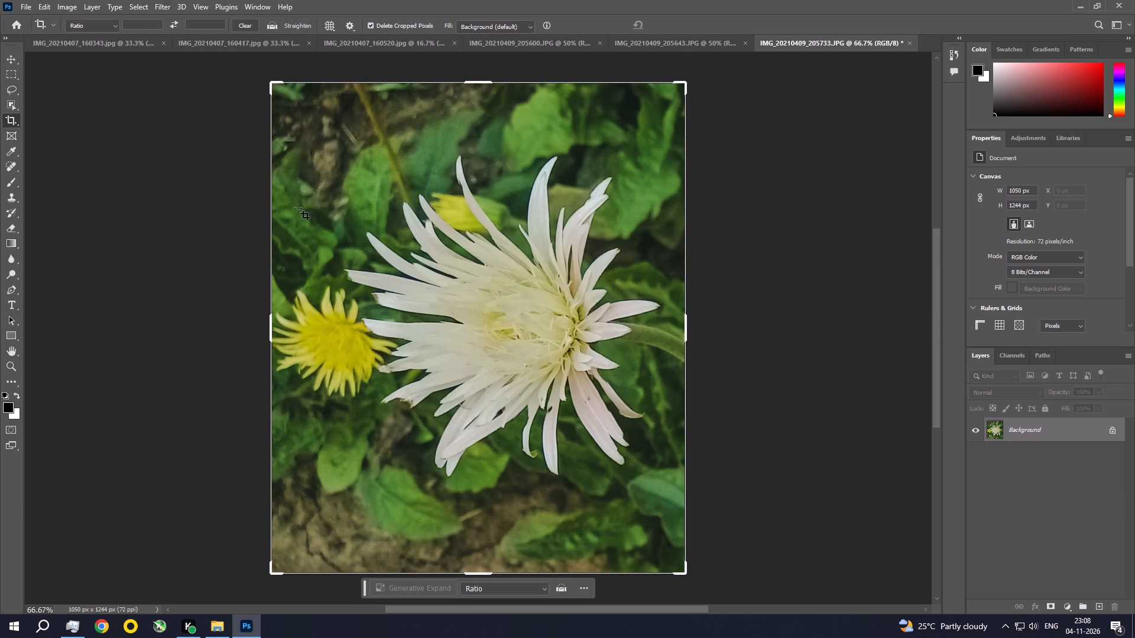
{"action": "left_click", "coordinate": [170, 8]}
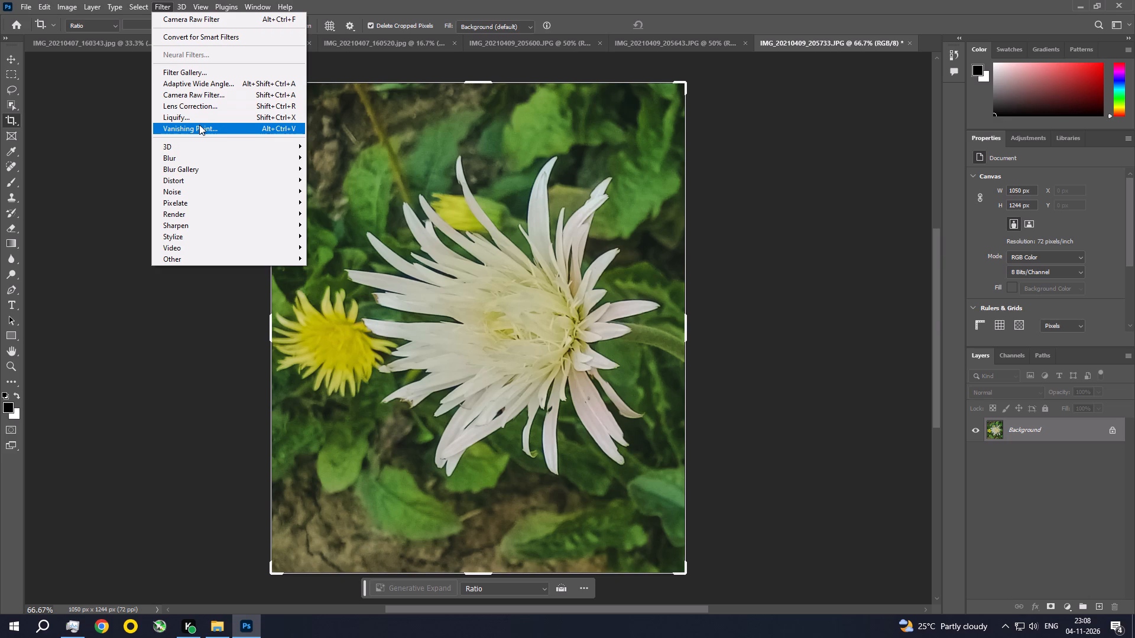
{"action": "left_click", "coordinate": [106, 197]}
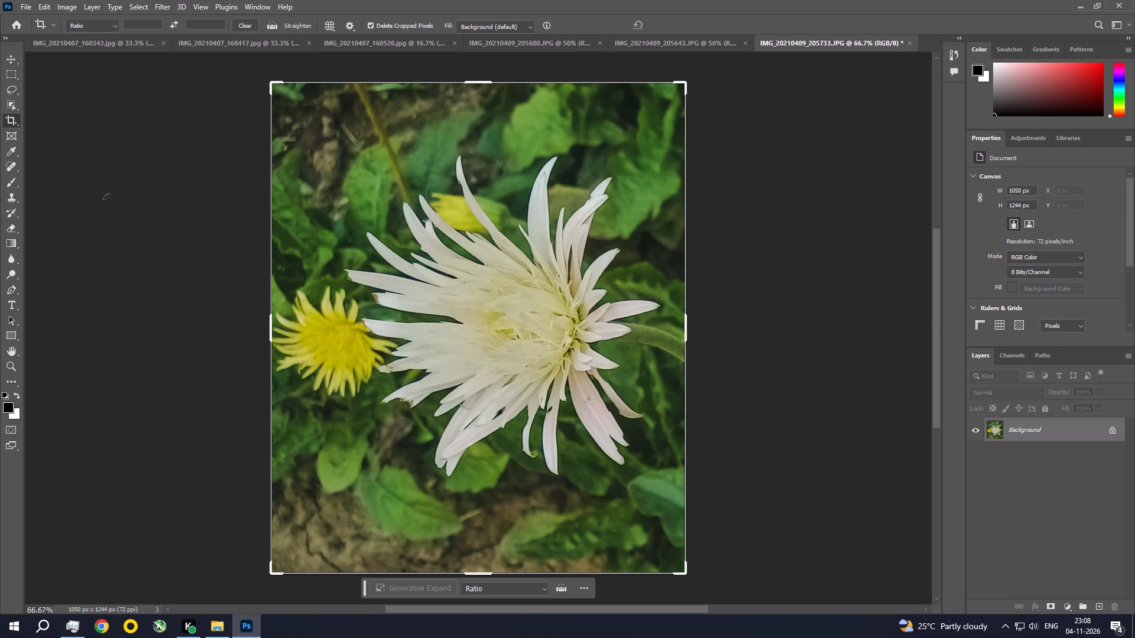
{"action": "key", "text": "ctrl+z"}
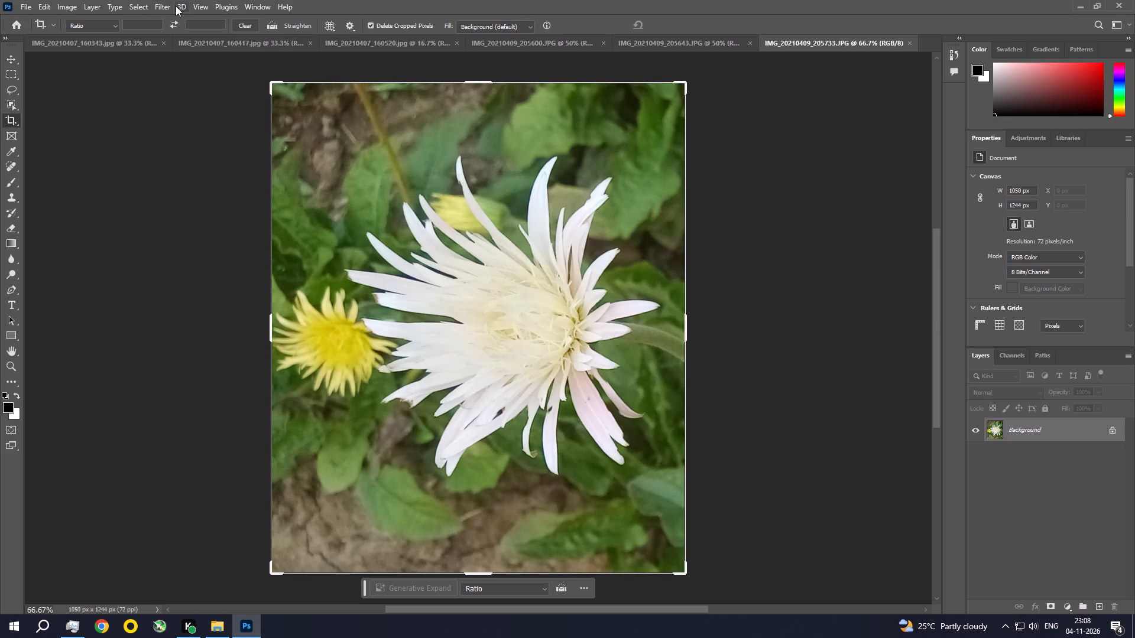
Open the white flower photo in the Camera Raw Filter for editing.
{"action": "left_click", "coordinate": [160, 6]}
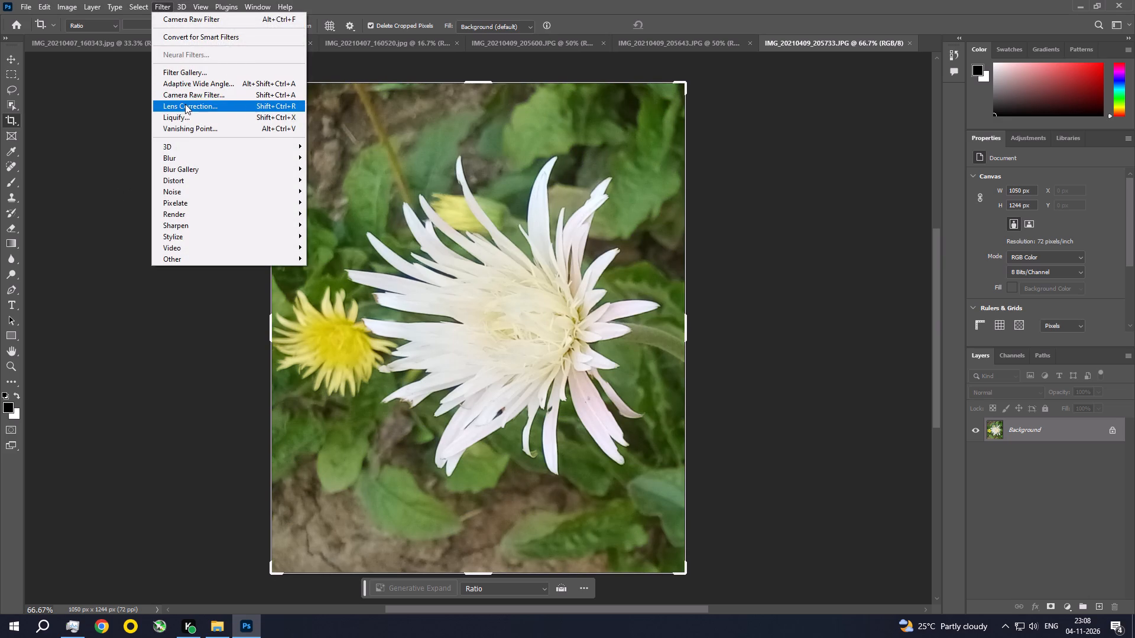
{"action": "left_click", "coordinate": [227, 96]}
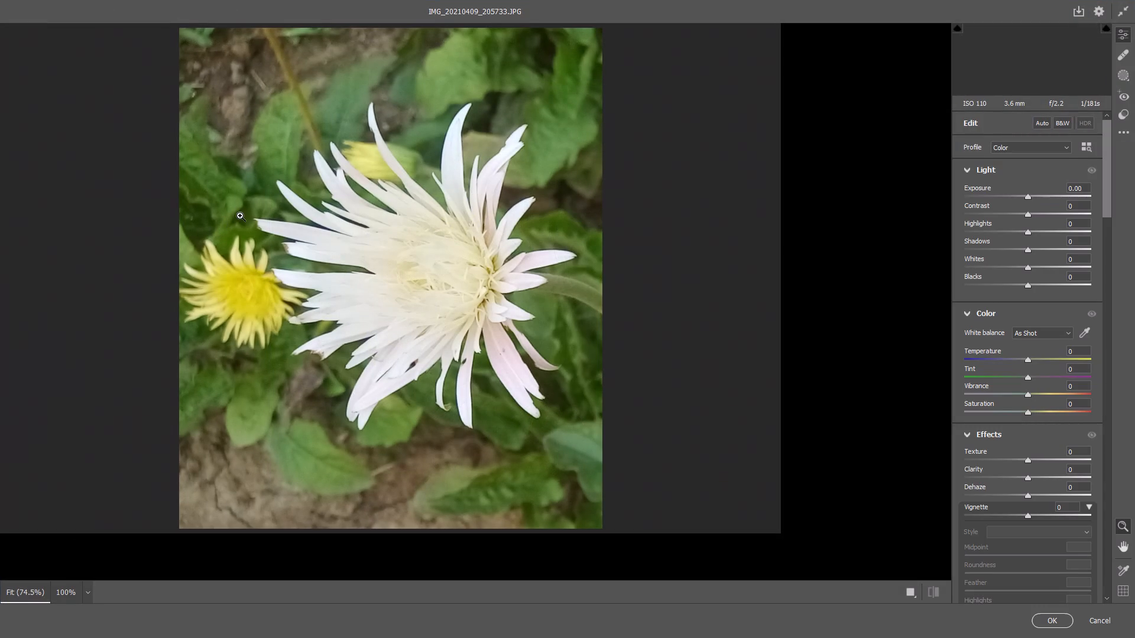
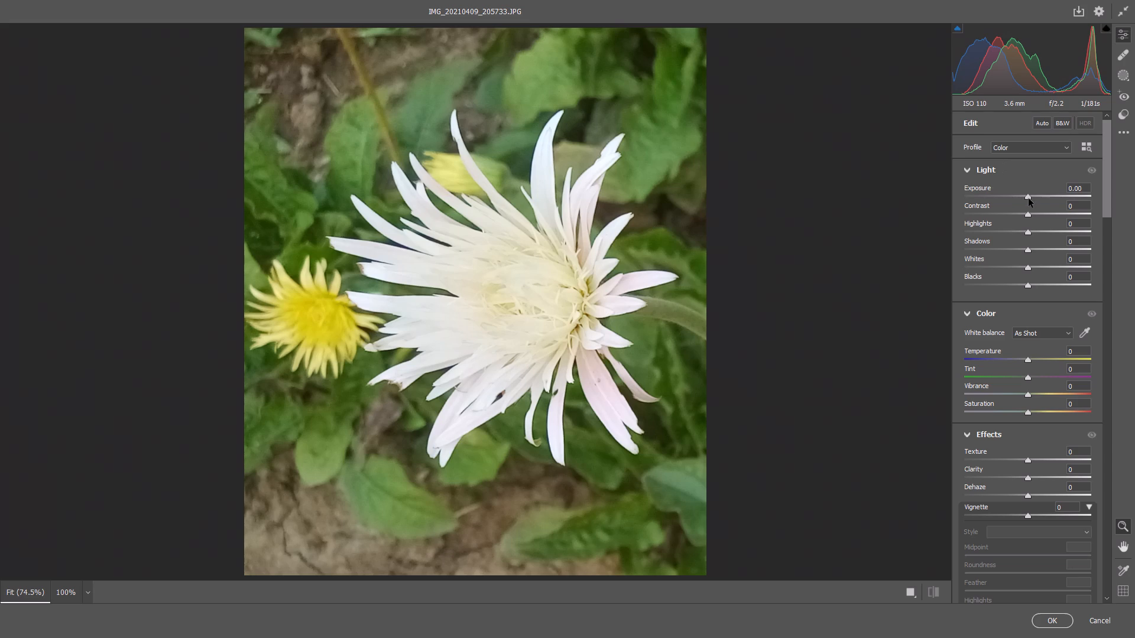
Adjust the Light settings: Exposure -0.70, Contrast +22, Highlights -20, Shadows +27 and Whites -16.
{"action": "left_click_drag", "start_coordinate": [1029, 196], "coordinate": [1020, 198]}
{"action": "left_click_drag", "start_coordinate": [1031, 216], "coordinate": [1043, 215]}
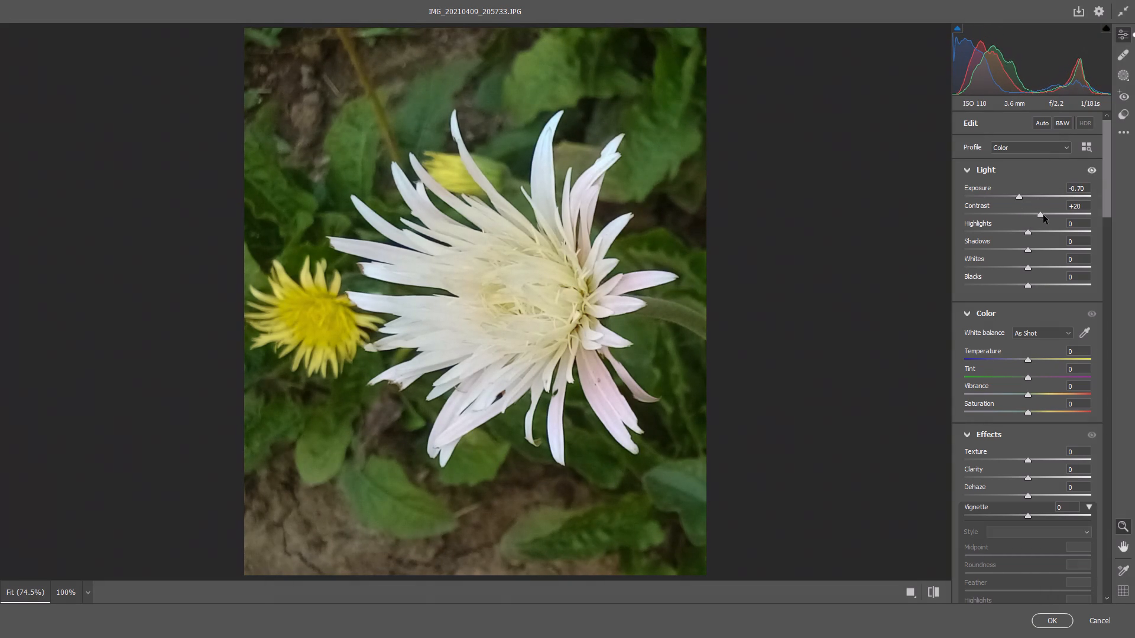
{"action": "left_click_drag", "start_coordinate": [1043, 215], "coordinate": [1045, 215]}
{"action": "left_click_drag", "start_coordinate": [1030, 233], "coordinate": [1018, 233]}
{"action": "left_click_drag", "start_coordinate": [1029, 250], "coordinate": [1046, 251]}
{"action": "left_click_drag", "start_coordinate": [1028, 271], "coordinate": [1022, 270]}
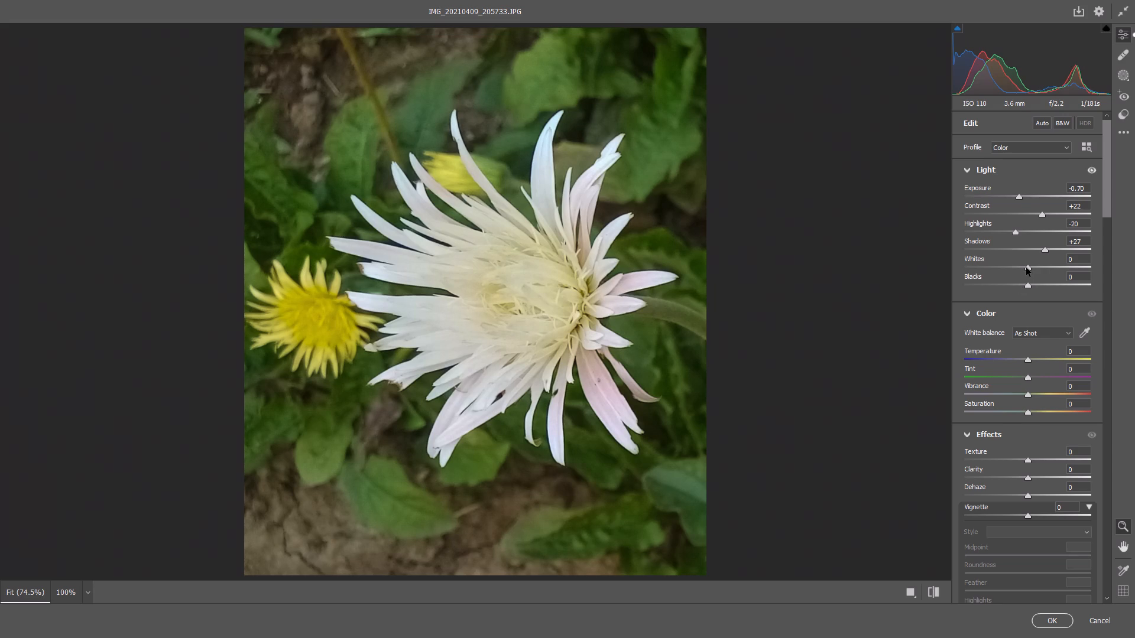
{"action": "left_click_drag", "start_coordinate": [1026, 268], "coordinate": [1016, 269]}
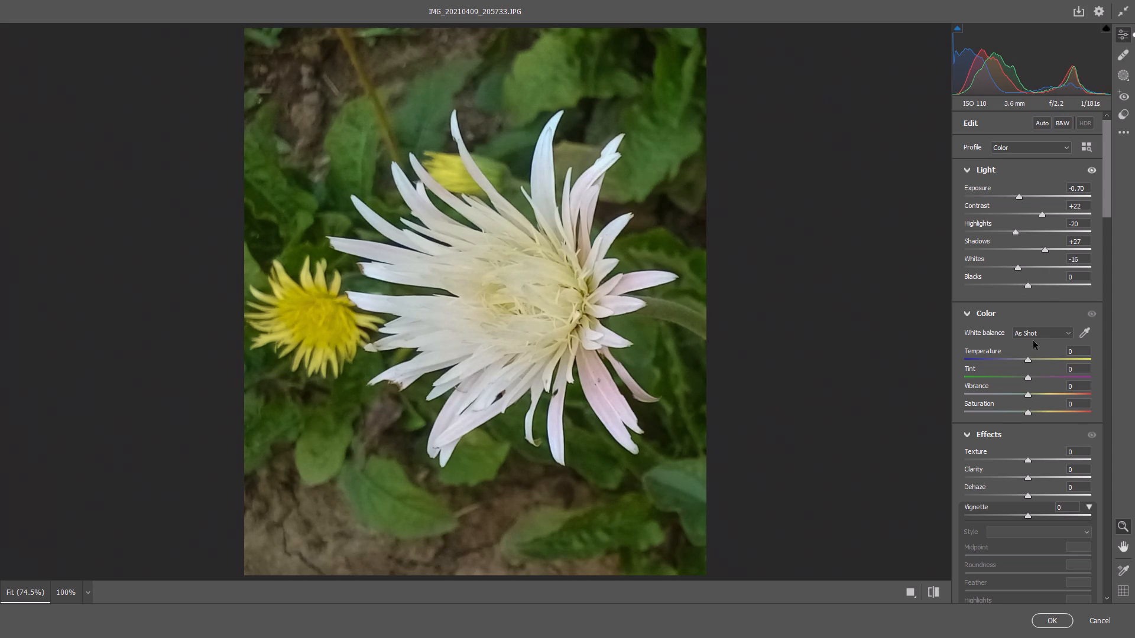
Adjust the Effects settings: Texture +11, Clarity +10, Dehaze +9 and Vignette -6.
{"action": "left_click_drag", "start_coordinate": [1029, 461], "coordinate": [1032, 461]}
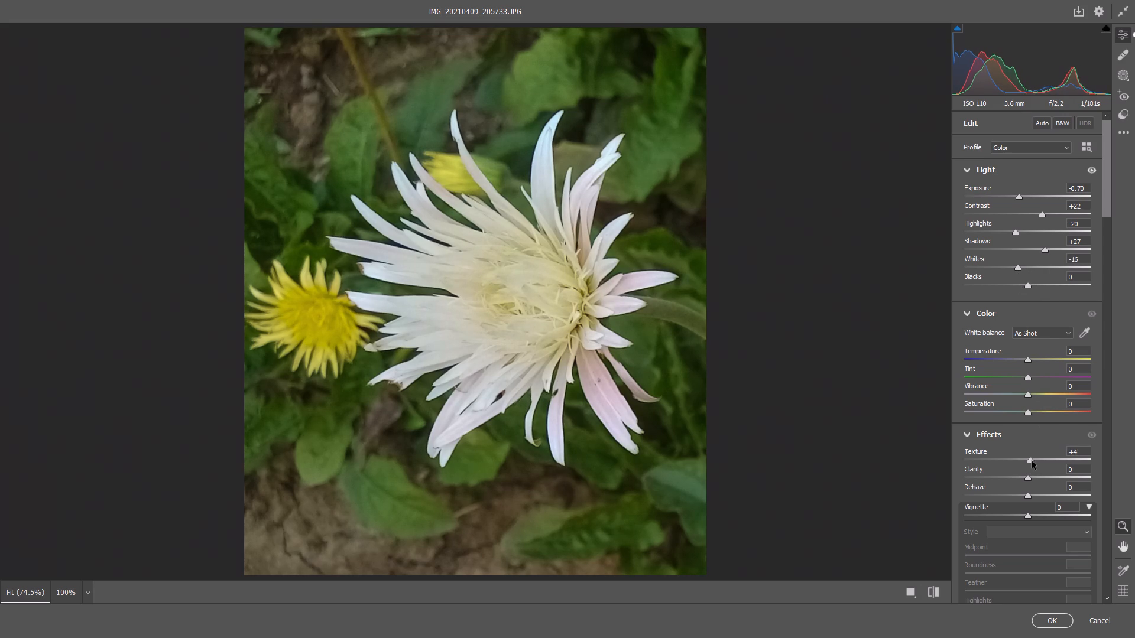
{"action": "left_click_drag", "start_coordinate": [1032, 461], "coordinate": [1036, 461]}
{"action": "left_click", "coordinate": [1029, 481]}
{"action": "left_click_drag", "start_coordinate": [1027, 477], "coordinate": [1033, 477]}
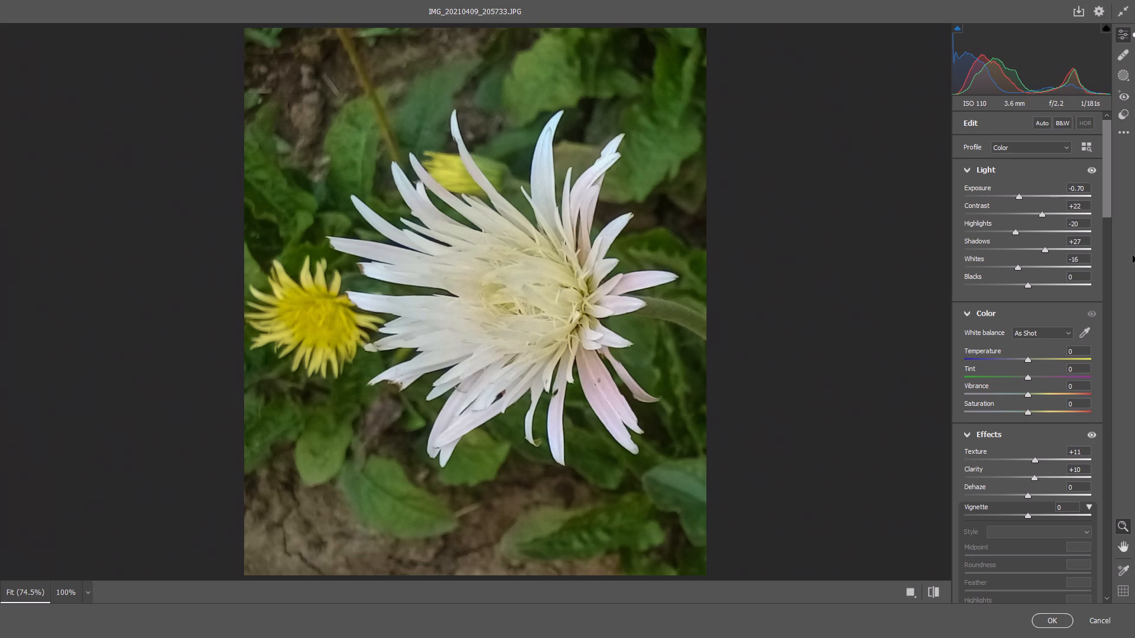
{"action": "left_click_drag", "start_coordinate": [1107, 199], "coordinate": [1104, 239]}
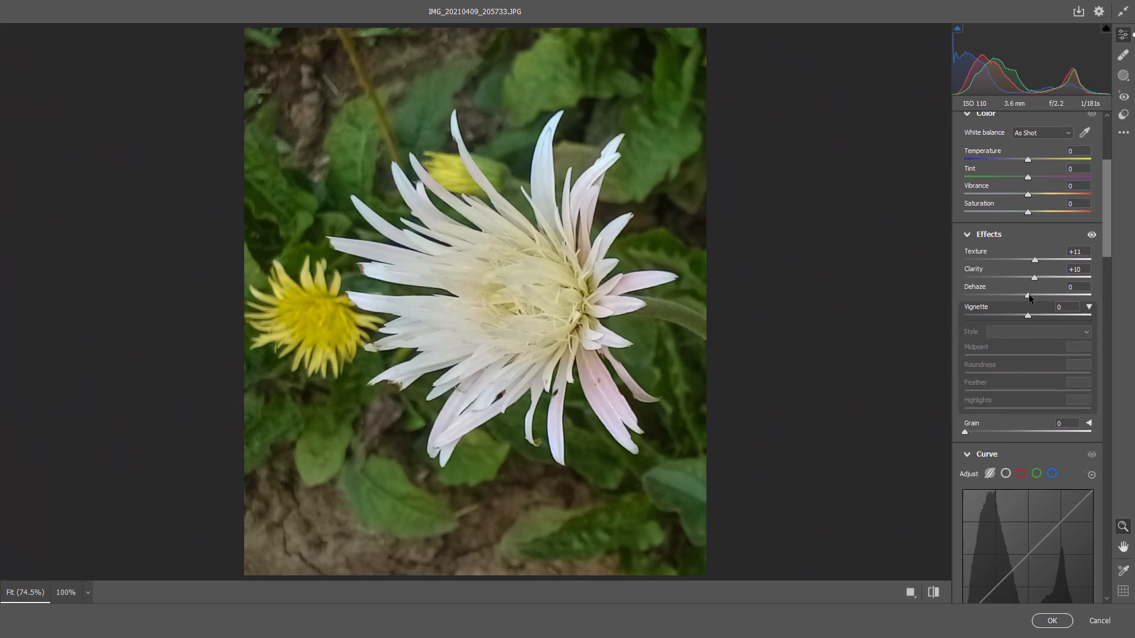
{"action": "left_click_drag", "start_coordinate": [1029, 295], "coordinate": [1030, 299]}
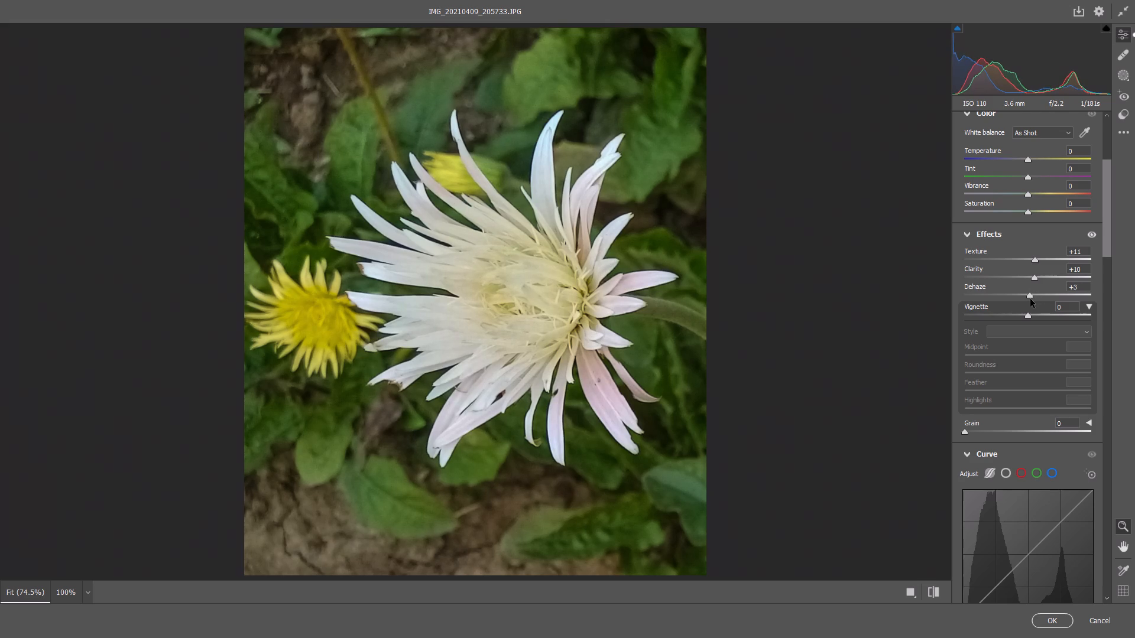
{"action": "left_click_drag", "start_coordinate": [1030, 299], "coordinate": [1035, 298]}
{"action": "left_click", "coordinate": [1030, 316]}
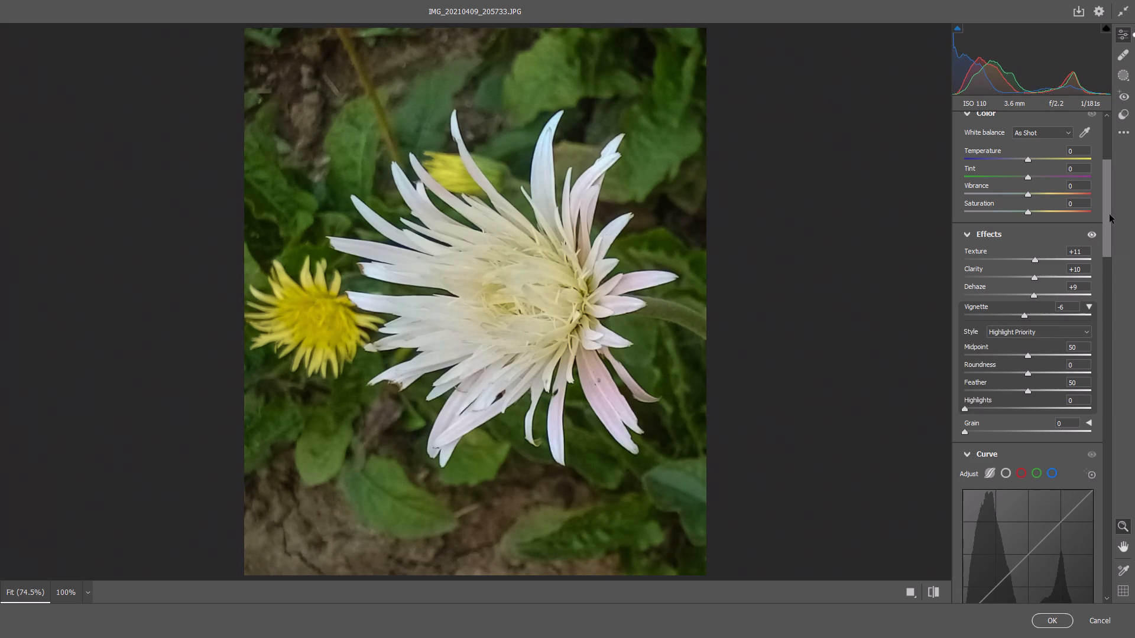
Raise the photo's colour intensity with Vibrance +11 and Saturation +11.
{"action": "left_click_drag", "start_coordinate": [1027, 196], "coordinate": [1033, 196]}
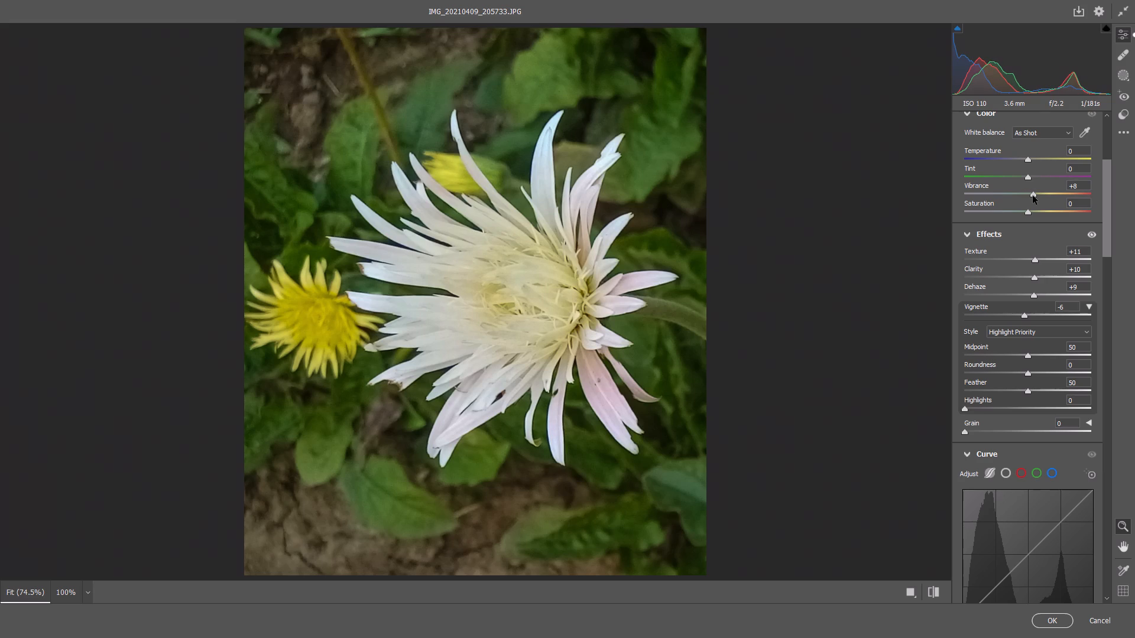
{"action": "left_click_drag", "start_coordinate": [1033, 196], "coordinate": [1034, 196]}
{"action": "left_click_drag", "start_coordinate": [1034, 196], "coordinate": [1035, 196]}
{"action": "left_click_drag", "start_coordinate": [1029, 211], "coordinate": [1036, 213]}
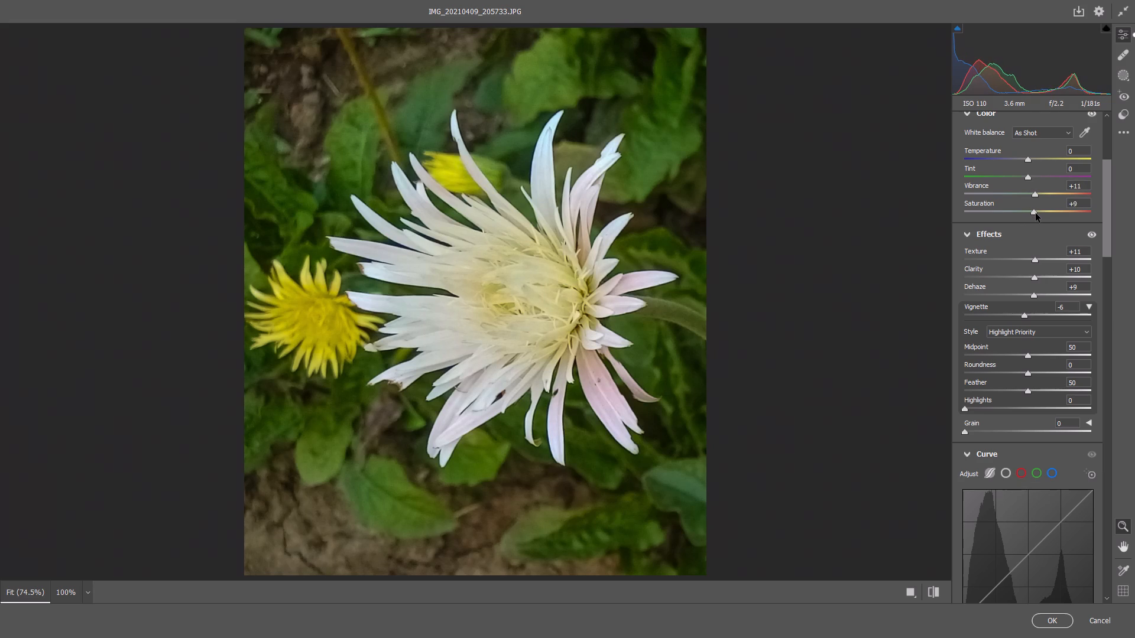
{"action": "left_click_drag", "start_coordinate": [1036, 213], "coordinate": [1036, 213]}
Darken the bright tones in the parametric curve with Highlights -21 and Lights -12.
{"action": "left_click_drag", "start_coordinate": [1105, 196], "coordinate": [1105, 216]}
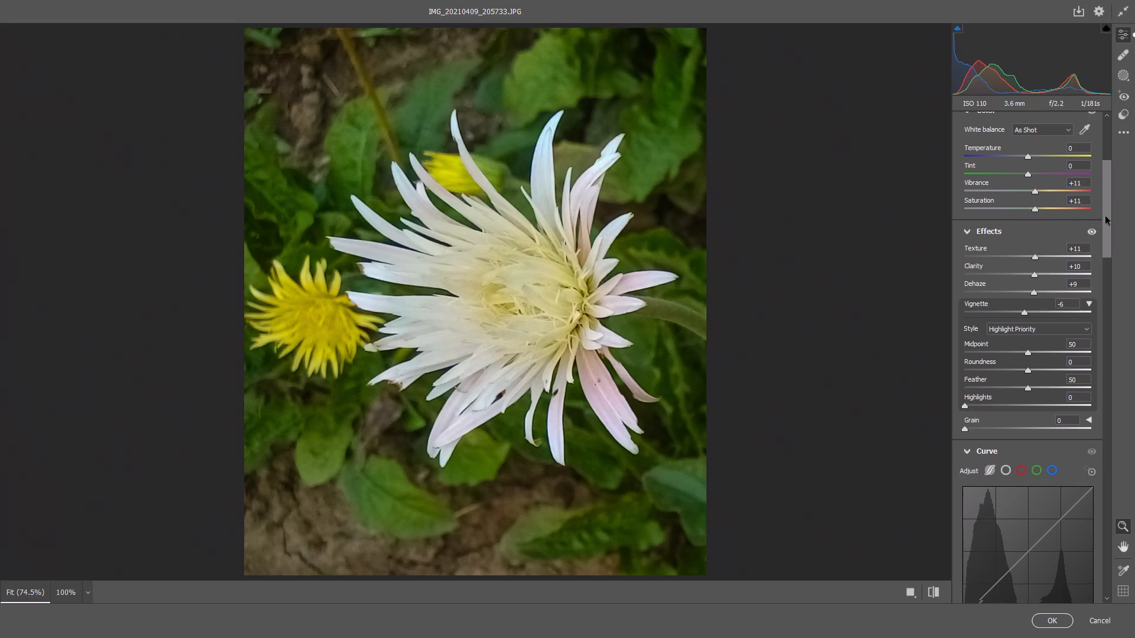
{"action": "left_click_drag", "start_coordinate": [1105, 216], "coordinate": [1109, 262]}
{"action": "left_click_drag", "start_coordinate": [1028, 320], "coordinate": [1022, 323]}
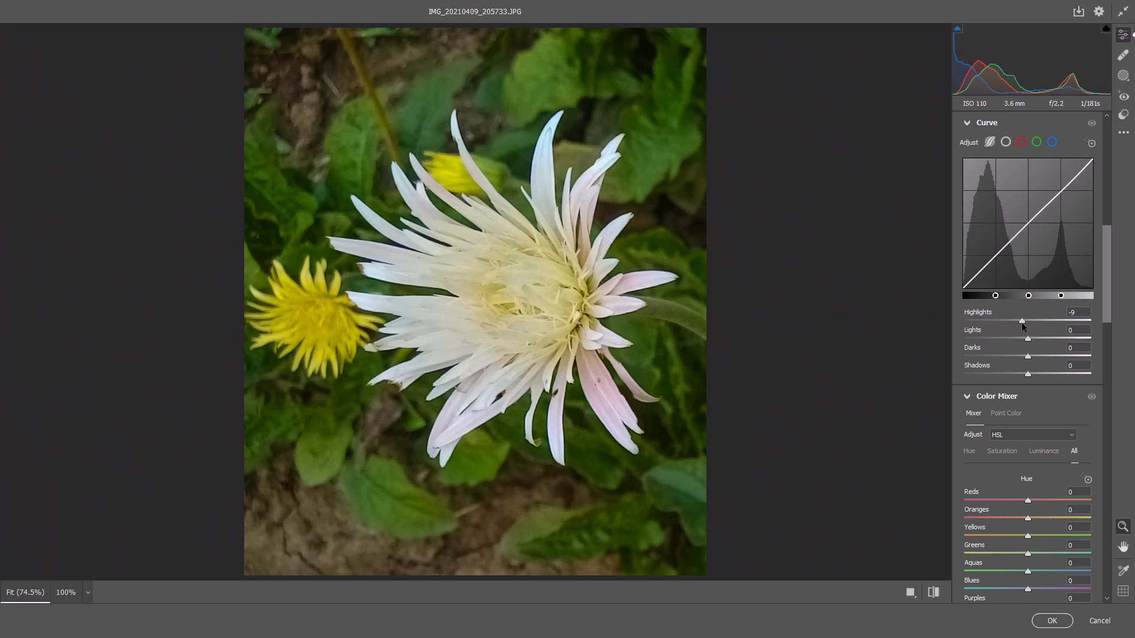
{"action": "left_click_drag", "start_coordinate": [1022, 323], "coordinate": [1019, 324]}
{"action": "left_click_drag", "start_coordinate": [1029, 338], "coordinate": [1023, 340]}
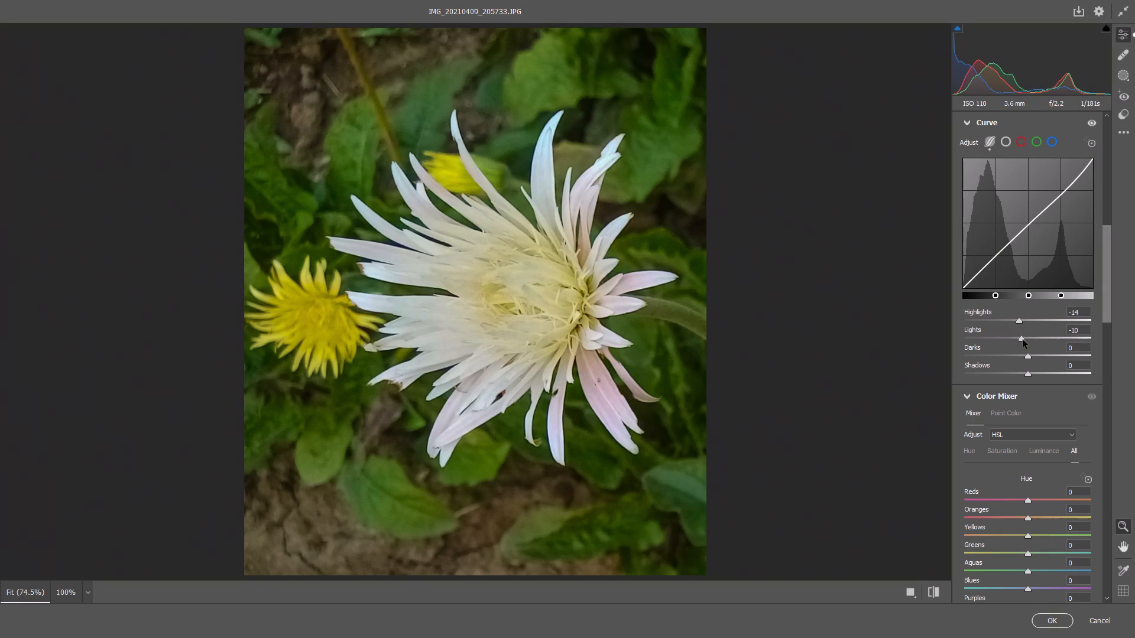
{"action": "left_click_drag", "start_coordinate": [1023, 340], "coordinate": [1022, 340]}
{"action": "left_click", "coordinate": [1020, 322]}
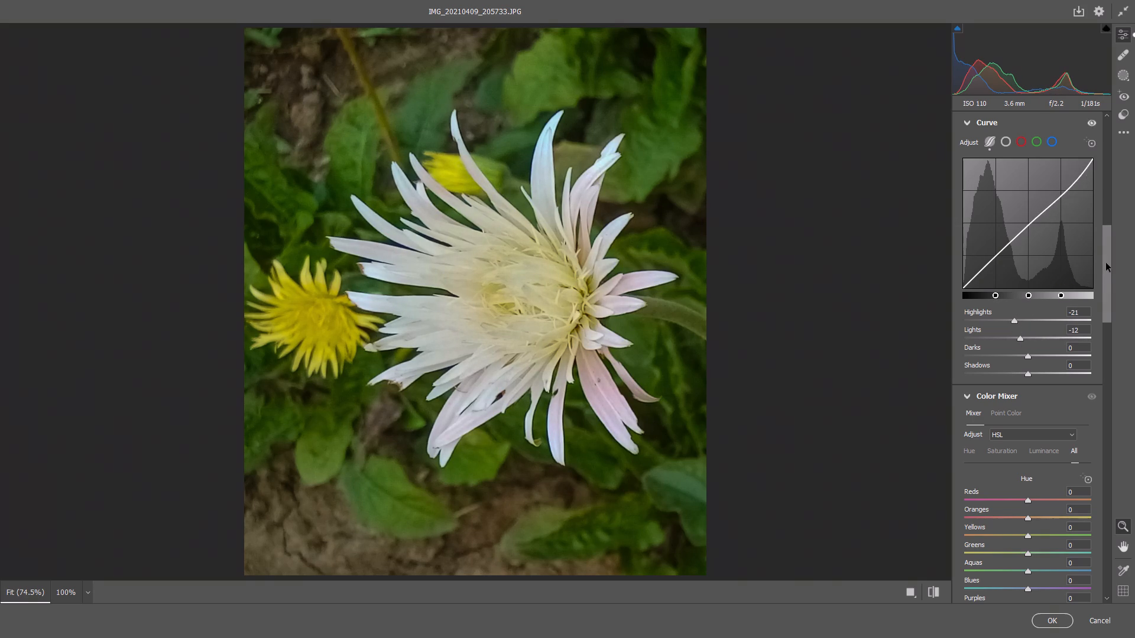
Set the Detail values to Sharpening 19, Noise Reduction 14 and Color Noise Reduction 14.
{"action": "left_click_drag", "start_coordinate": [1106, 263], "coordinate": [1101, 390]}
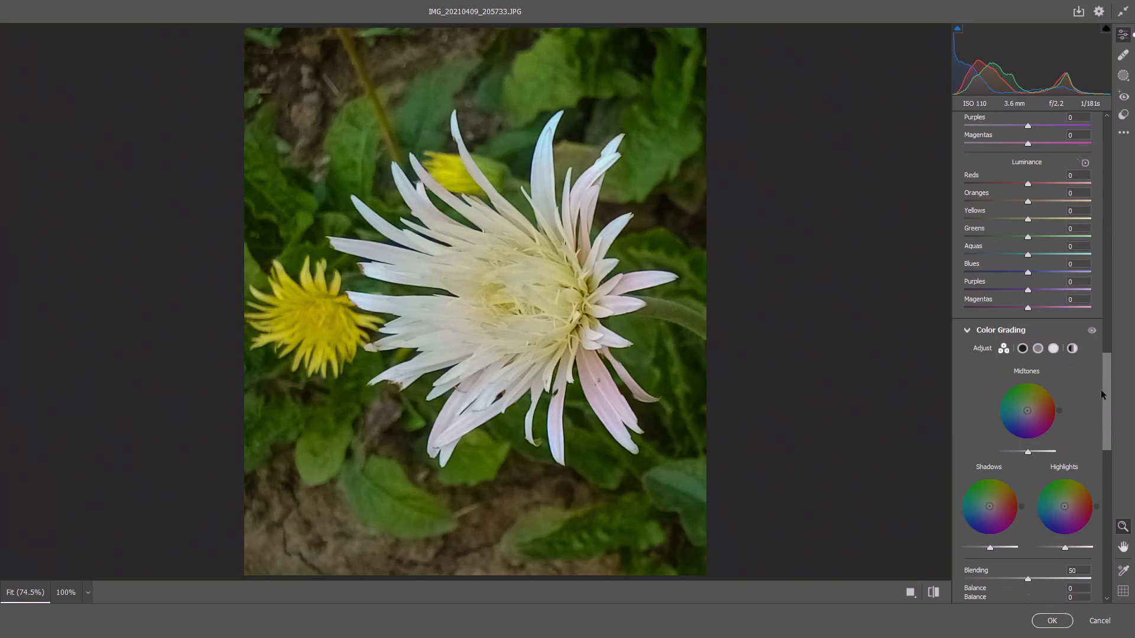
{"action": "left_click_drag", "start_coordinate": [1101, 390], "coordinate": [1100, 445]}
{"action": "left_click", "coordinate": [980, 373]}
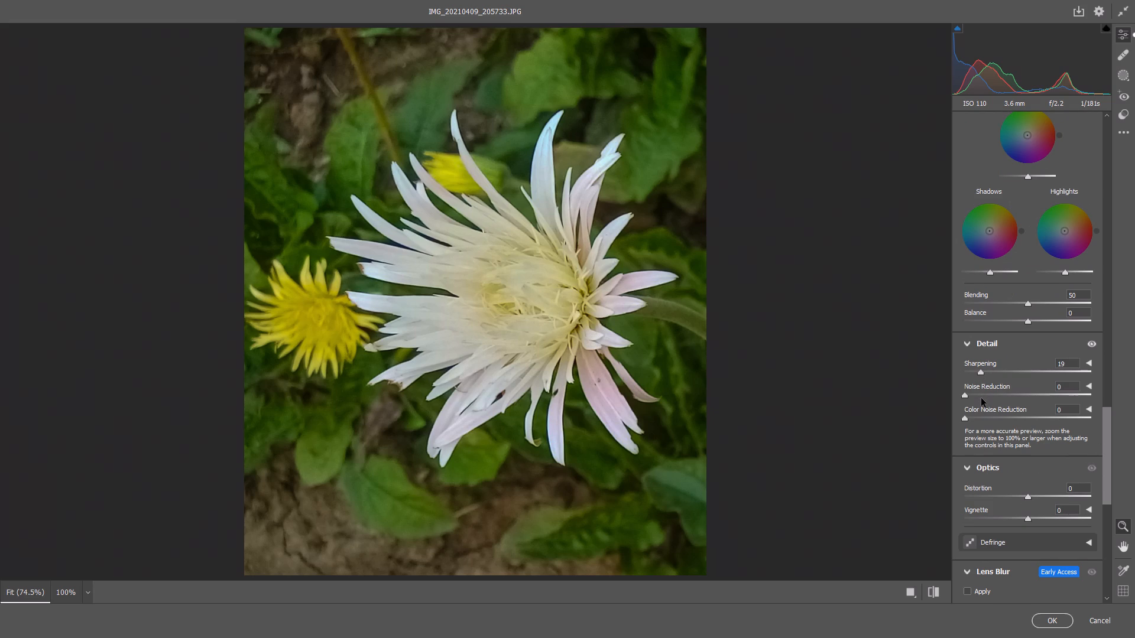
{"action": "left_click", "coordinate": [981, 398]}
{"action": "left_click", "coordinate": [982, 418]}
Apply Lens Blur to the background, try the Bubble, 5-Blade and Ring bokeh shapes, and choose the fifth shape.
{"action": "left_click_drag", "start_coordinate": [1105, 487], "coordinate": [1108, 535]}
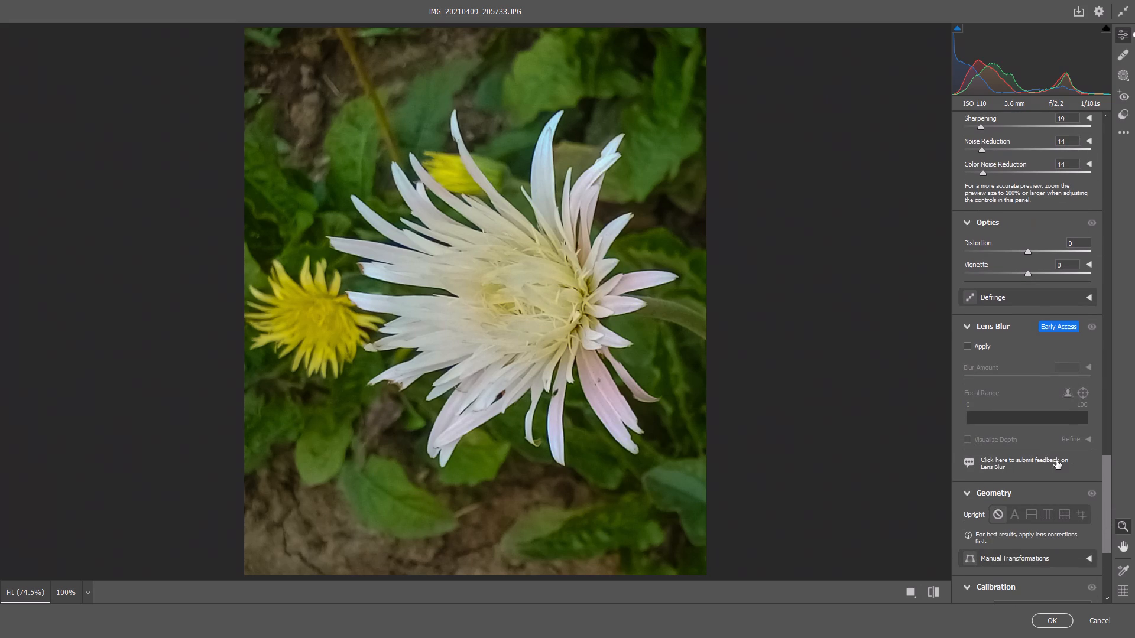
{"action": "left_click", "coordinate": [969, 347]}
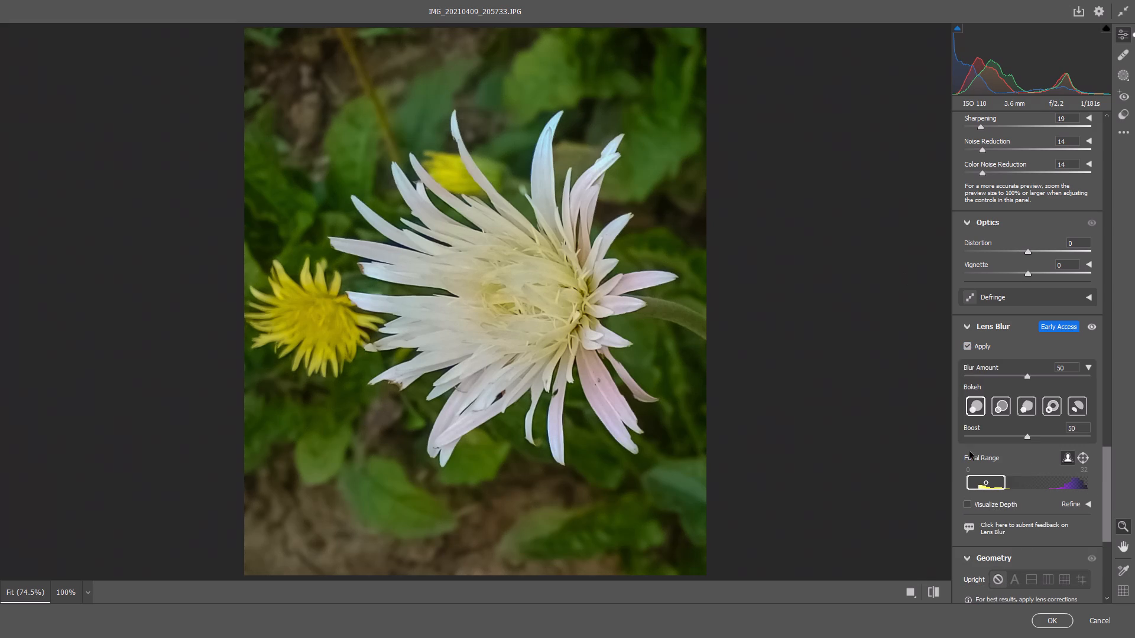
{"action": "left_click", "coordinate": [1000, 409]}
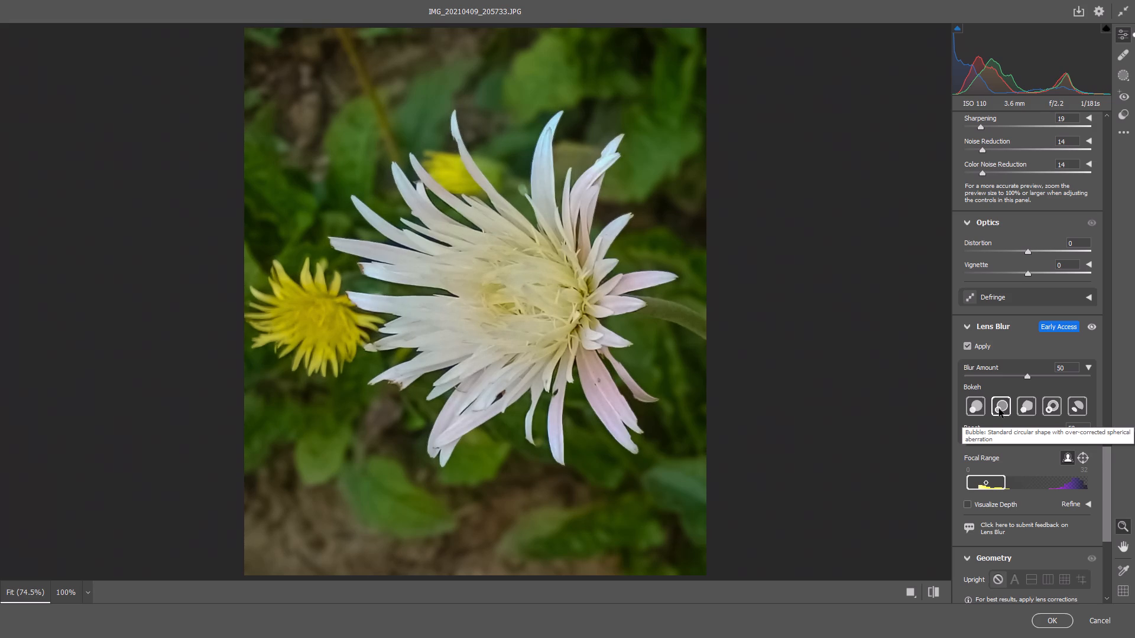
{"action": "left_click", "coordinate": [1022, 411]}
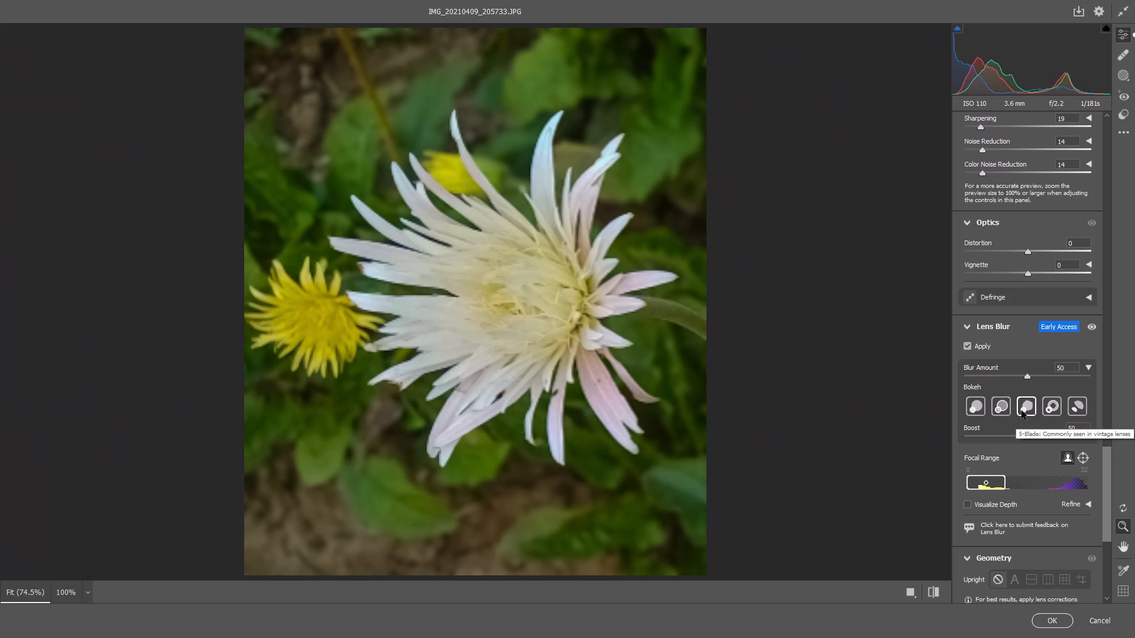
{"action": "left_click", "coordinate": [1045, 412]}
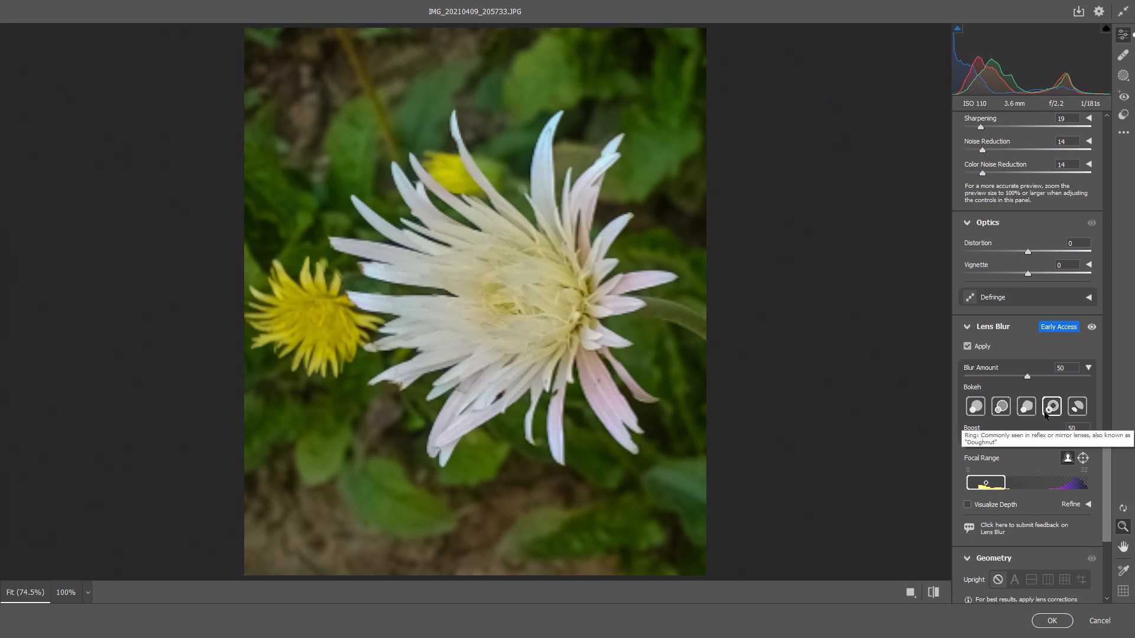
{"action": "left_click", "coordinate": [1077, 411]}
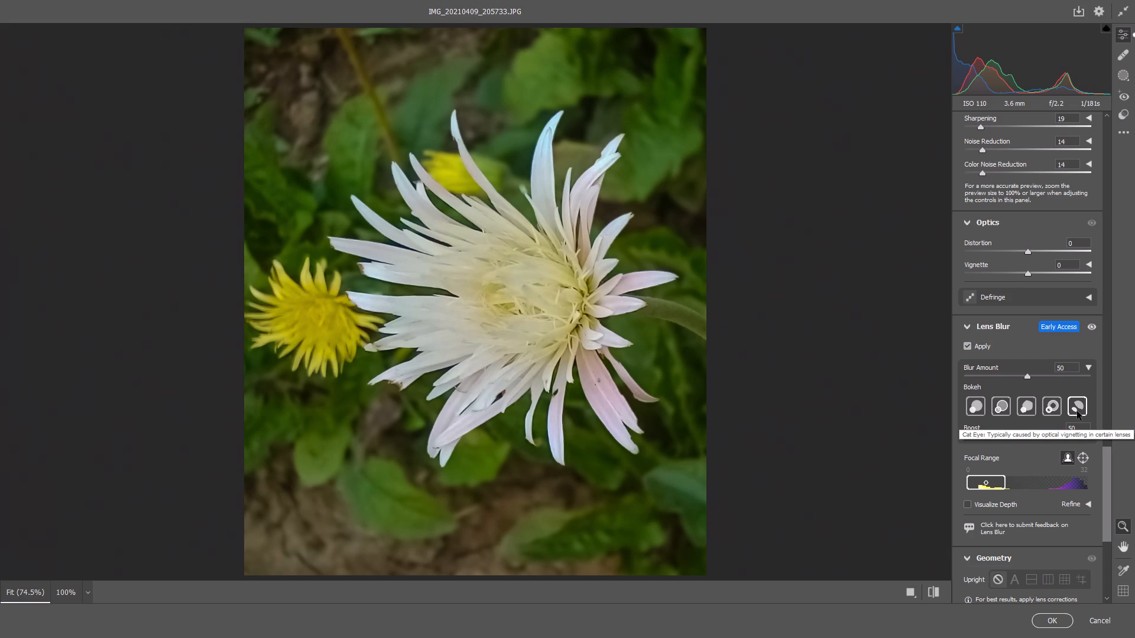
Check the blurred flower in the preview and apply the Camera Raw edits to the photo.
{"action": "left_click", "coordinate": [495, 209]}
{"action": "left_click", "coordinate": [485, 253]}
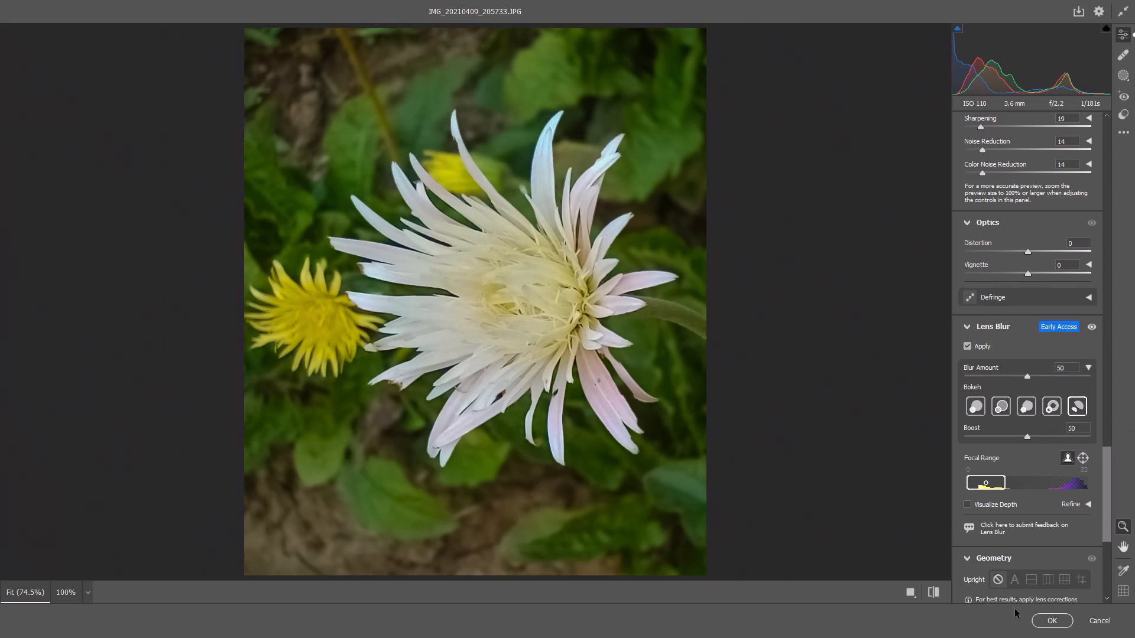
{"action": "left_click", "coordinate": [1052, 621]}
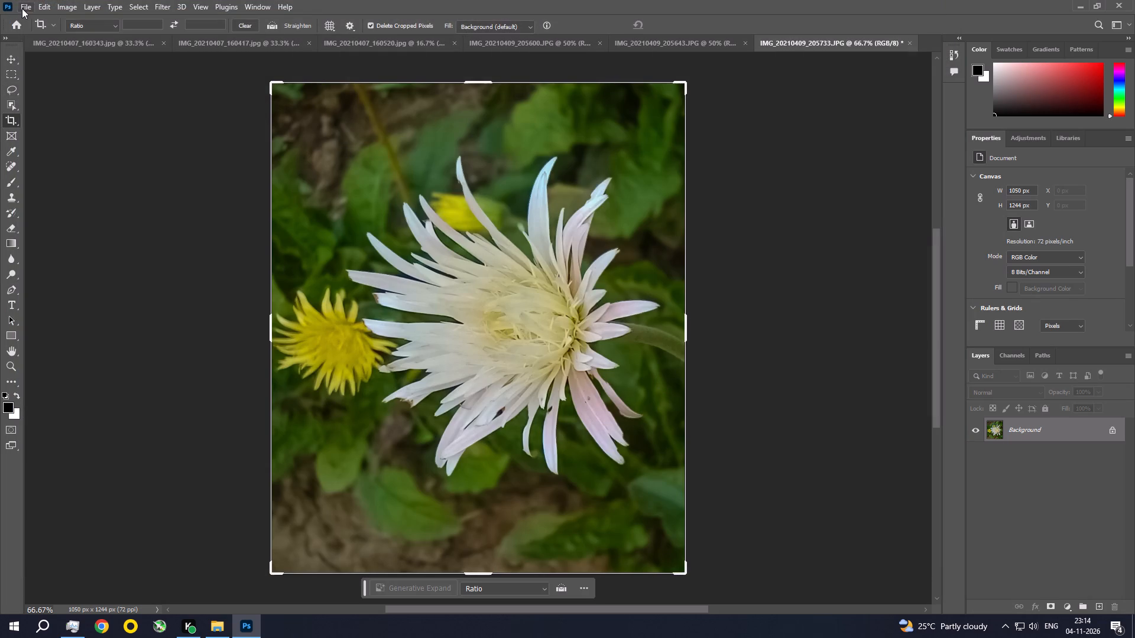
Apply a Photo Filter adjustment using Warming Filter (85) at 25% density with luminosity preserved.
{"action": "left_click", "coordinate": [66, 11]}
{"action": "left_click", "coordinate": [88, 38]}
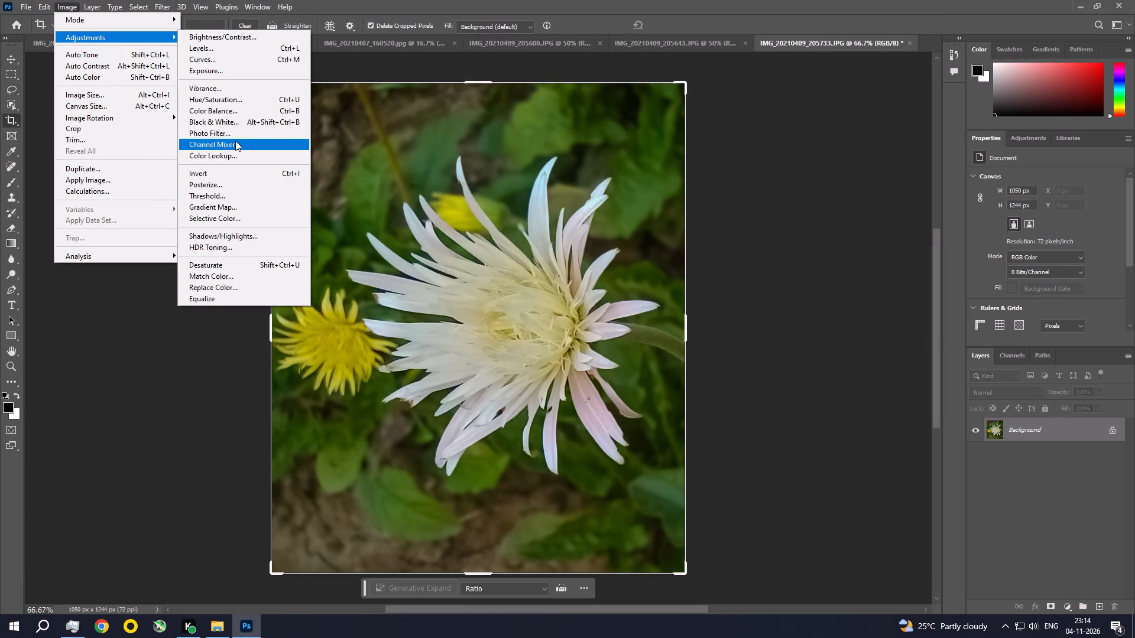
{"action": "left_click", "coordinate": [238, 135]}
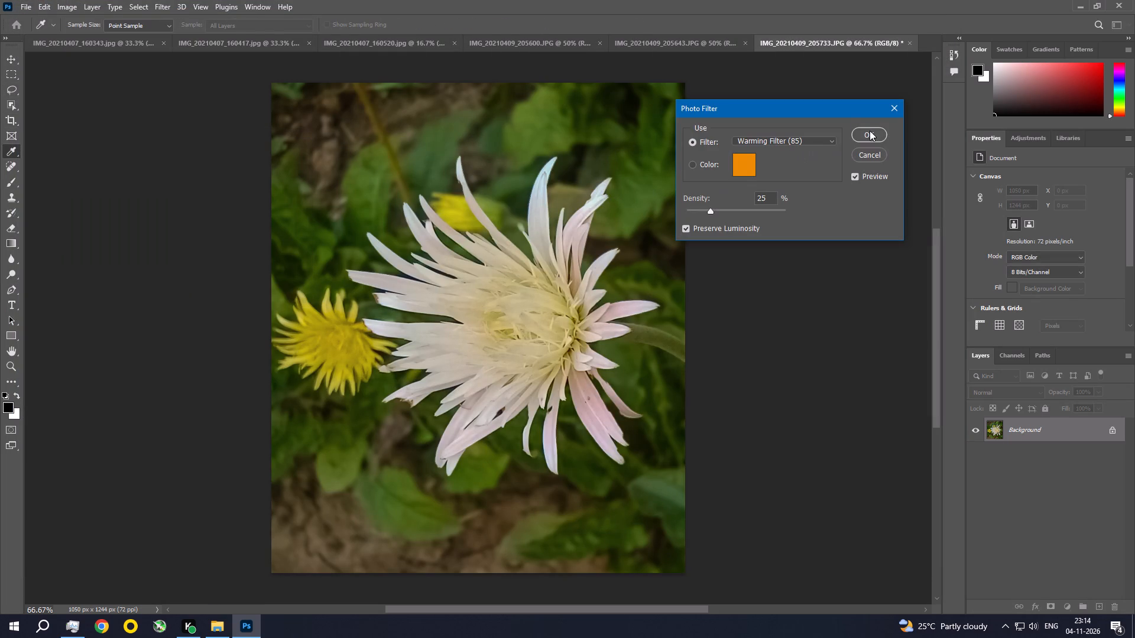
{"action": "left_click", "coordinate": [870, 131]}
Apply an Exposure adjustment to the flower photo with the Offset set to 0.0050.
{"action": "left_click", "coordinate": [65, 2]}
{"action": "left_click", "coordinate": [74, 37]}
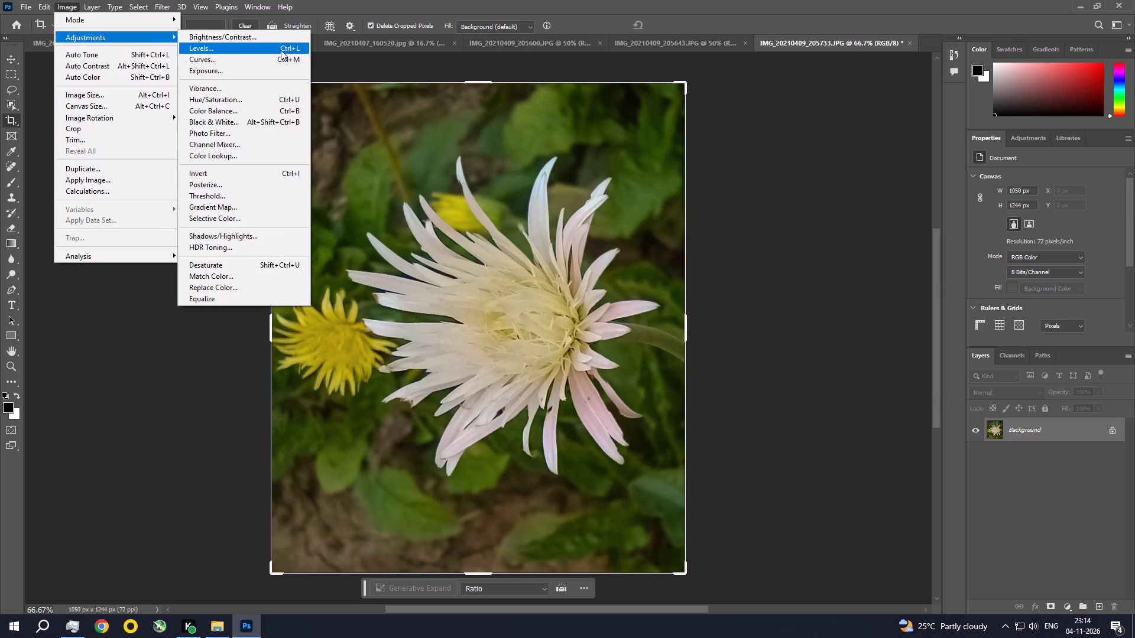
{"action": "left_click", "coordinate": [254, 67]}
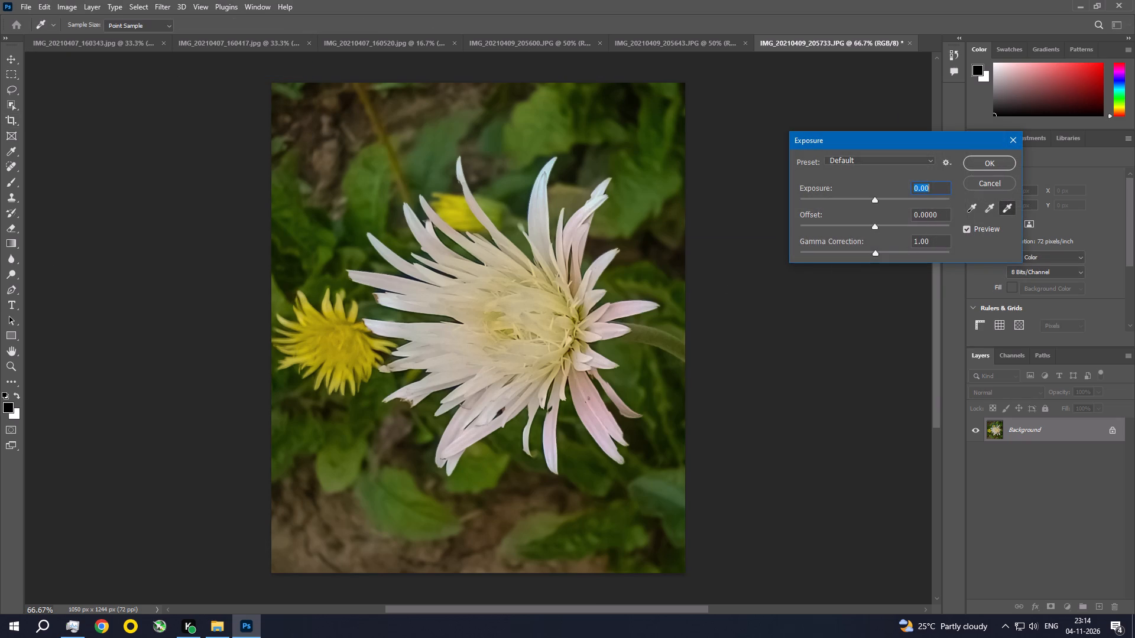
{"action": "left_click", "coordinate": [939, 216]}
{"action": "key", "text": "BackSpace"}
{"action": "key", "text": "BackSpace"}
{"action": "key", "text": "5"}
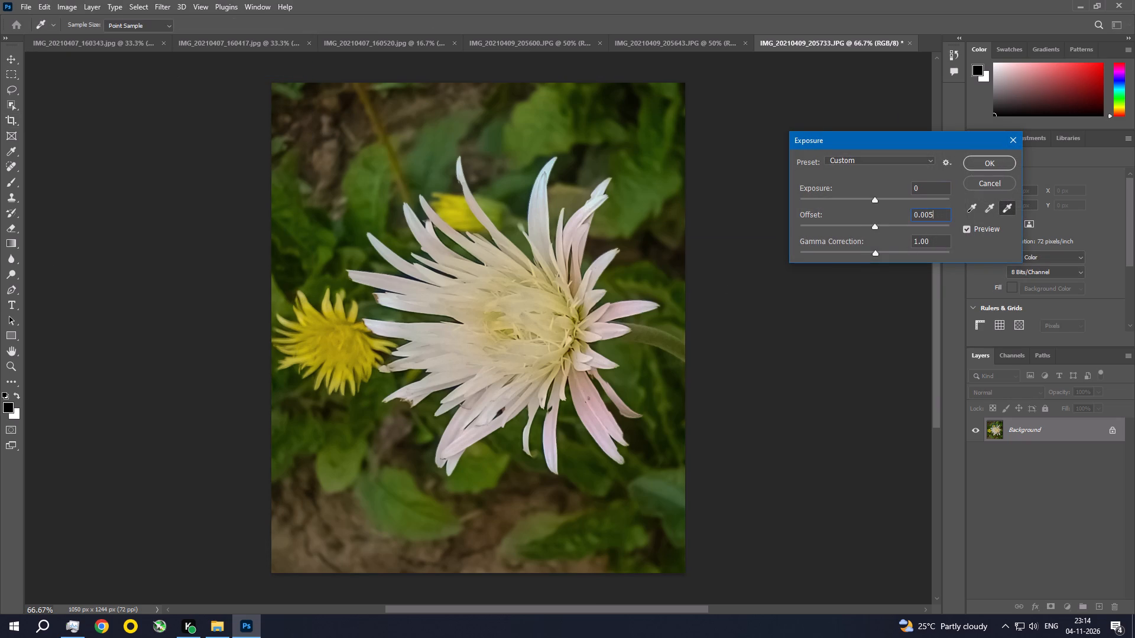
{"action": "key", "text": "0"}
{"action": "key", "text": "Return"}
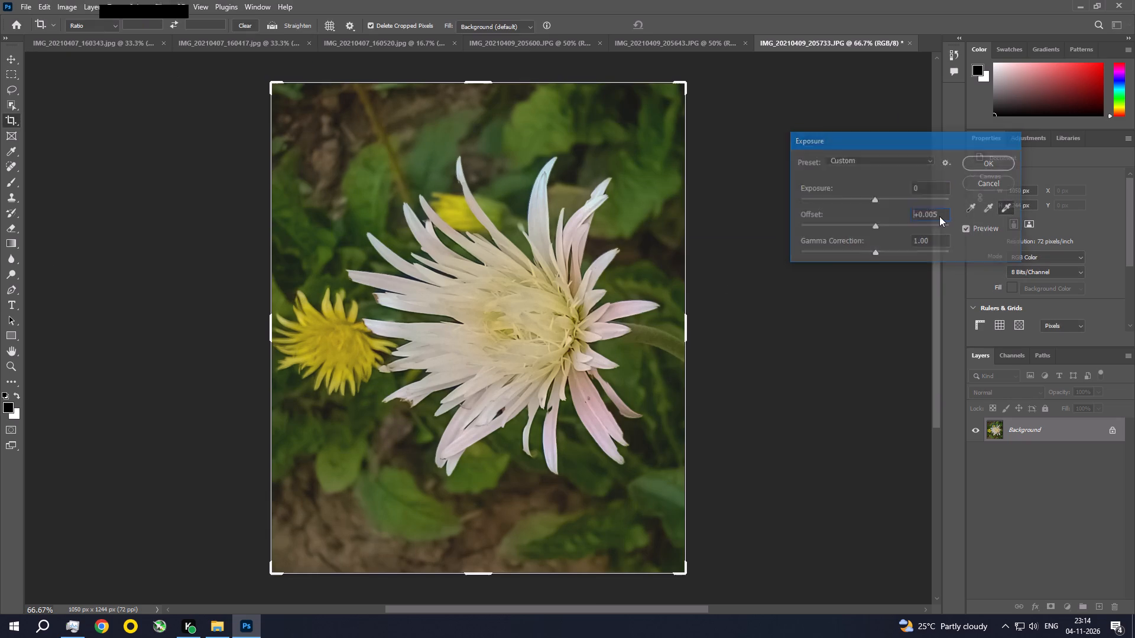
Save the edited photo as a baseline standard JPEG at maximum quality 12.
{"action": "key", "text": "ctrl+s"}
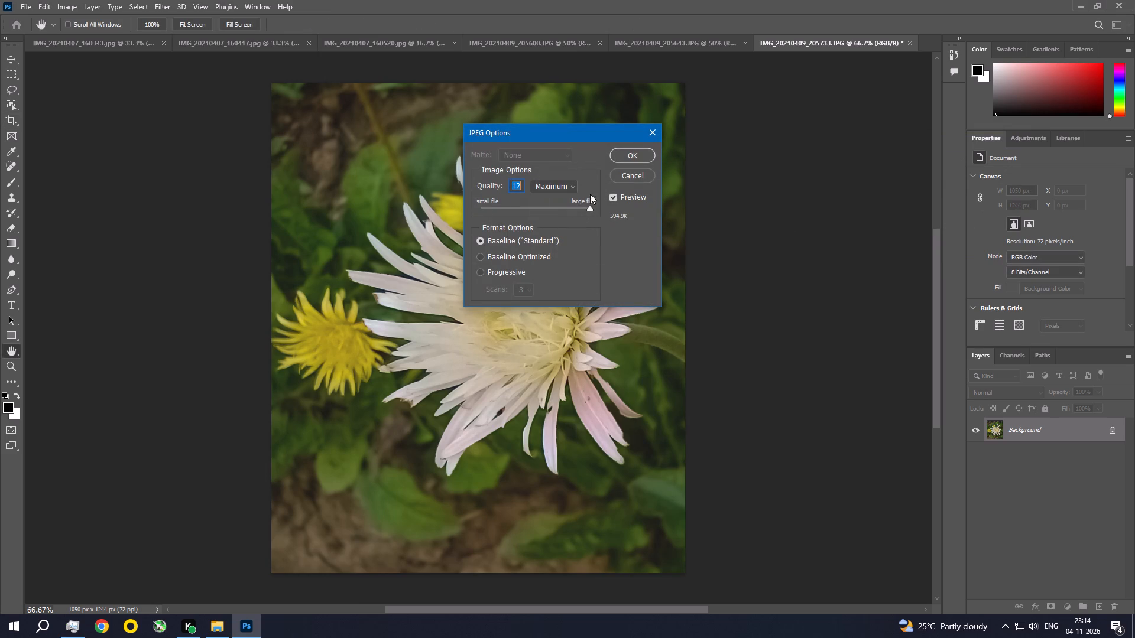
{"action": "left_click_drag", "start_coordinate": [561, 206], "coordinate": [647, 208]}
{"action": "left_click", "coordinate": [625, 155]}
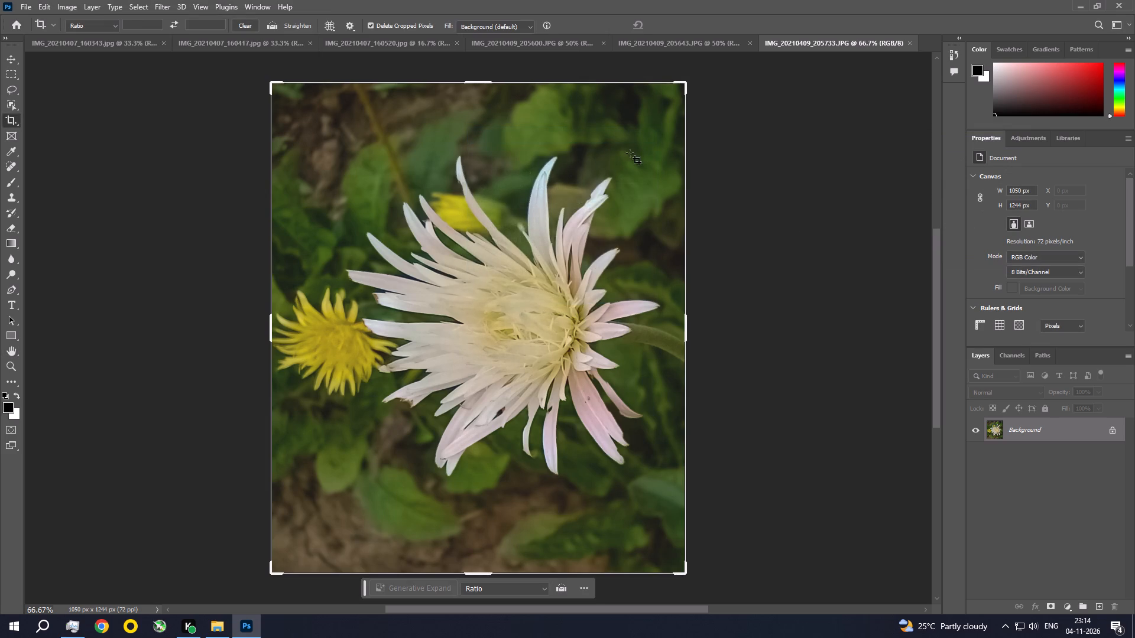
Close the saved white flower photo IMG_20210409_205733.JPG.
{"action": "left_click", "coordinate": [906, 43]}
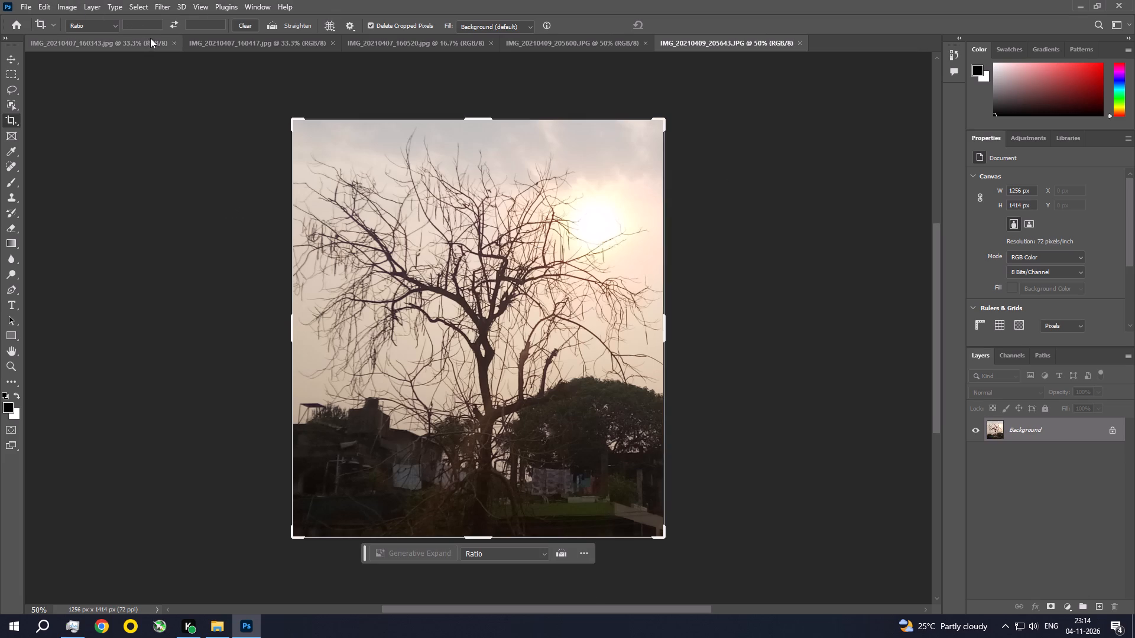
Open the Camera Raw Filter on the tree photo IMG_20210409_205643.JPG and convert it to black and white.
{"action": "left_click", "coordinate": [157, 4]}
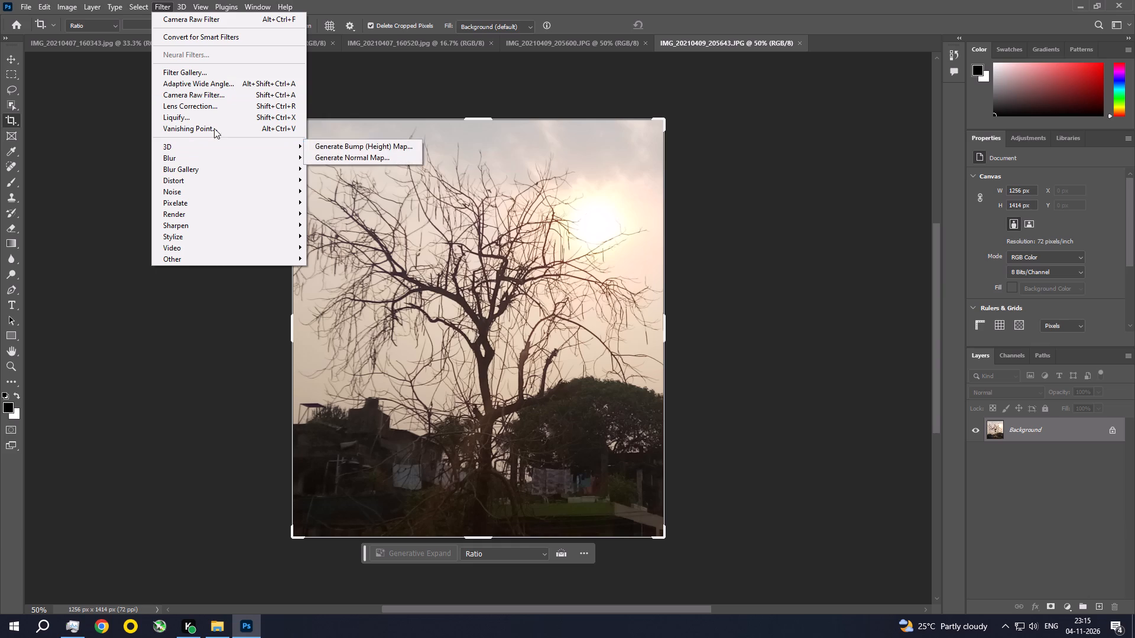
{"action": "left_click", "coordinate": [226, 97]}
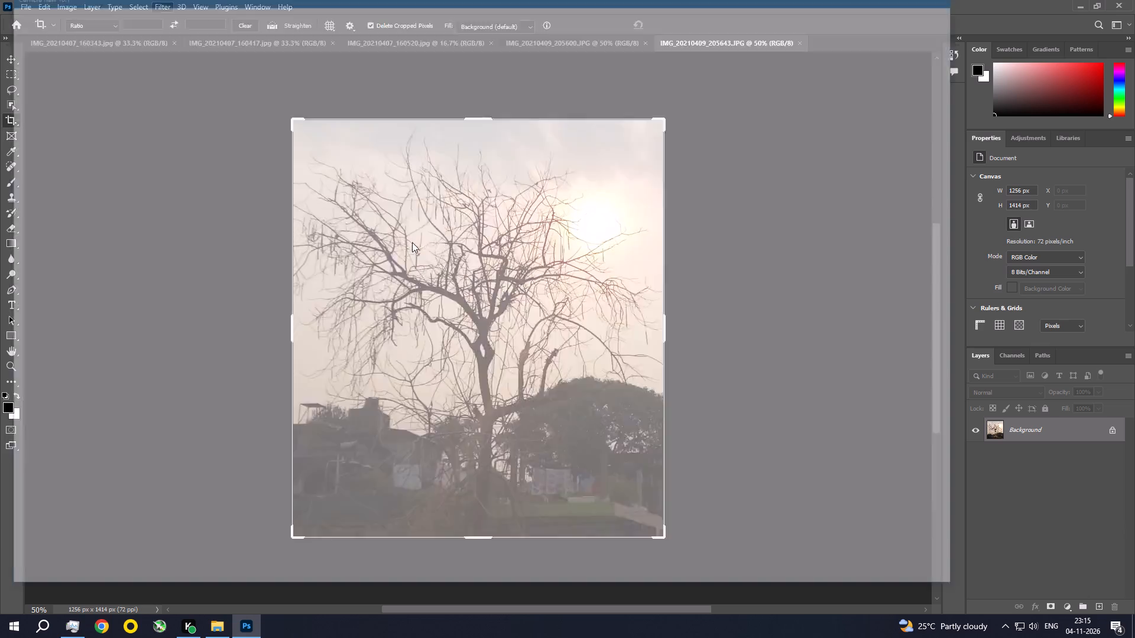
{"action": "left_click", "coordinate": [1062, 124]}
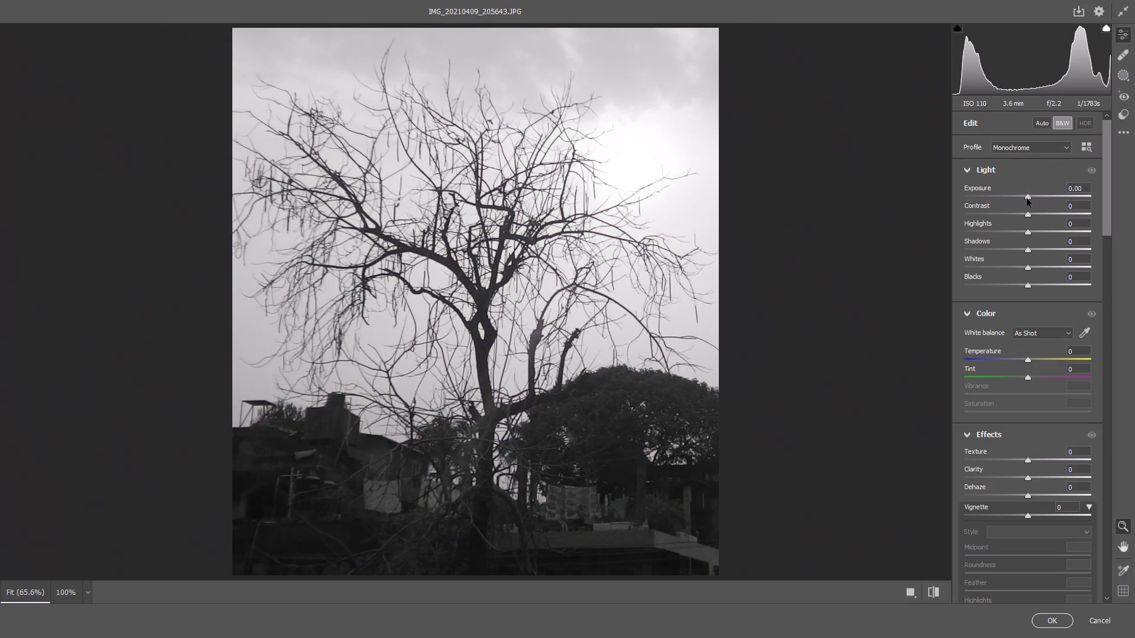
Adjust the tree photo's light with Exposure -1.10, Highlights -37, Shadows +49, Whites -23 and a slightly raised Contrast.
{"action": "left_click_drag", "start_coordinate": [1027, 198], "coordinate": [1013, 200]}
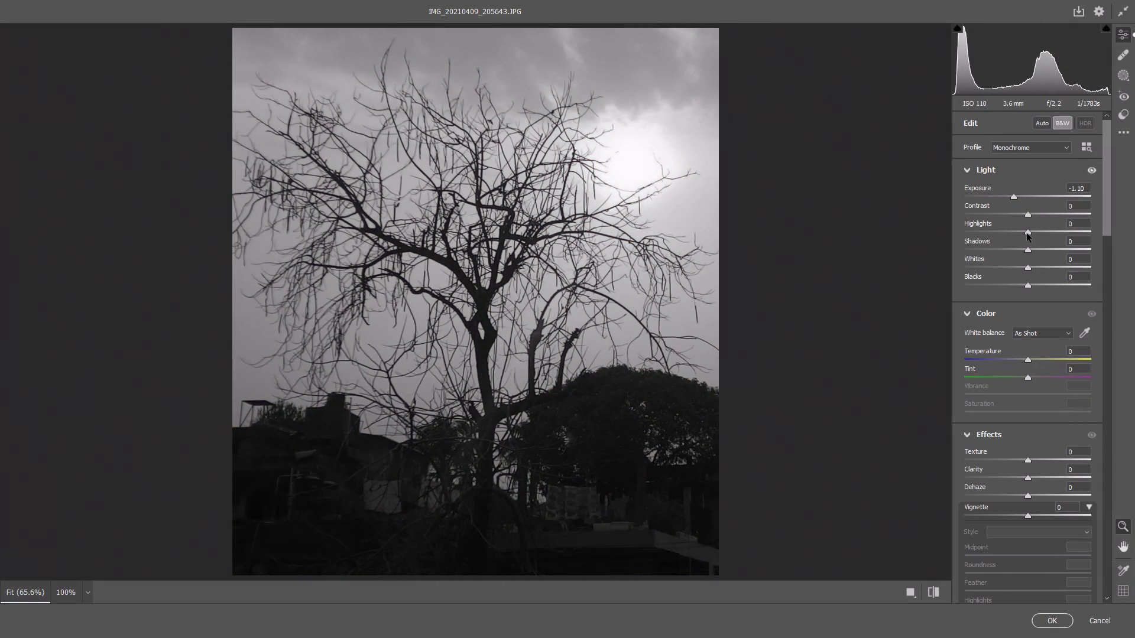
{"action": "left_click_drag", "start_coordinate": [1027, 233], "coordinate": [1003, 224]}
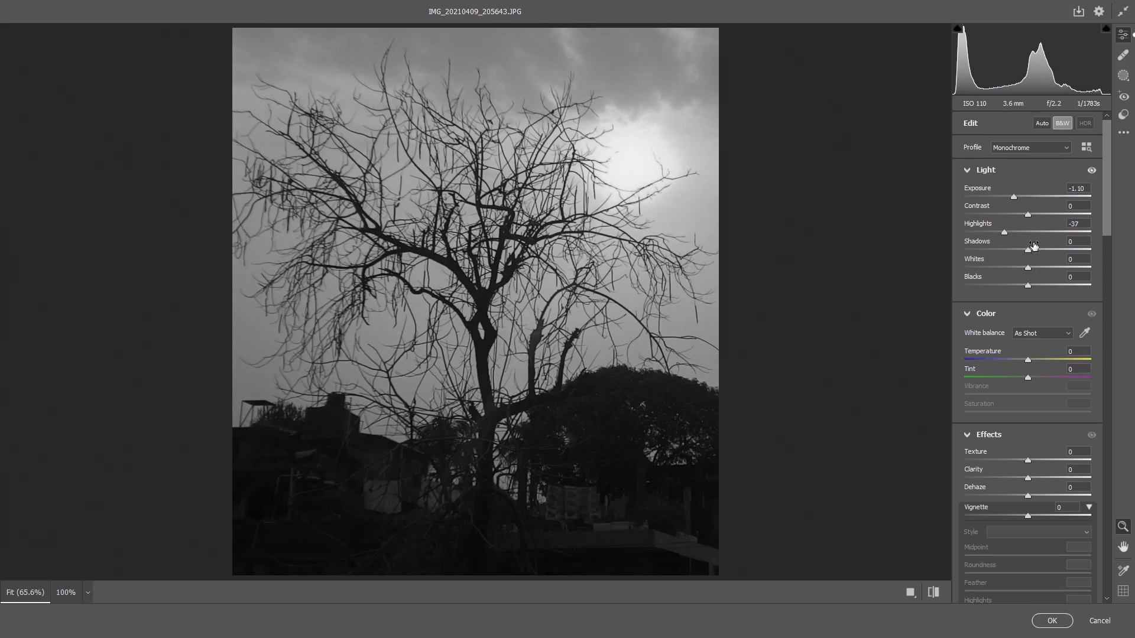
{"action": "left_click_drag", "start_coordinate": [1030, 250], "coordinate": [1061, 260]}
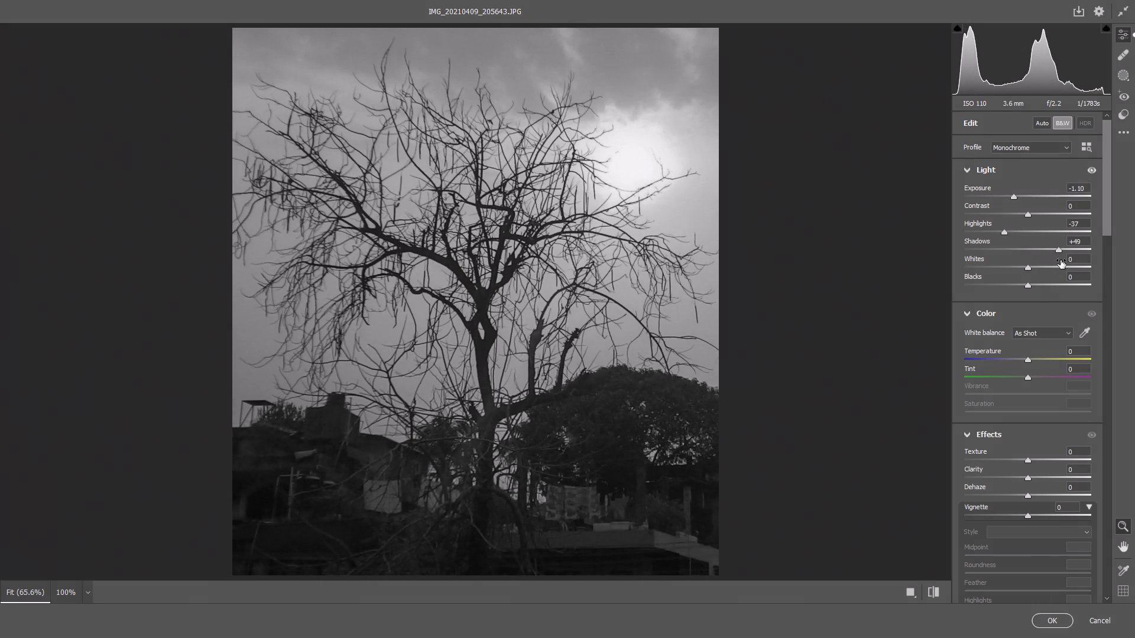
{"action": "left_click_drag", "start_coordinate": [1027, 270], "coordinate": [1013, 262]}
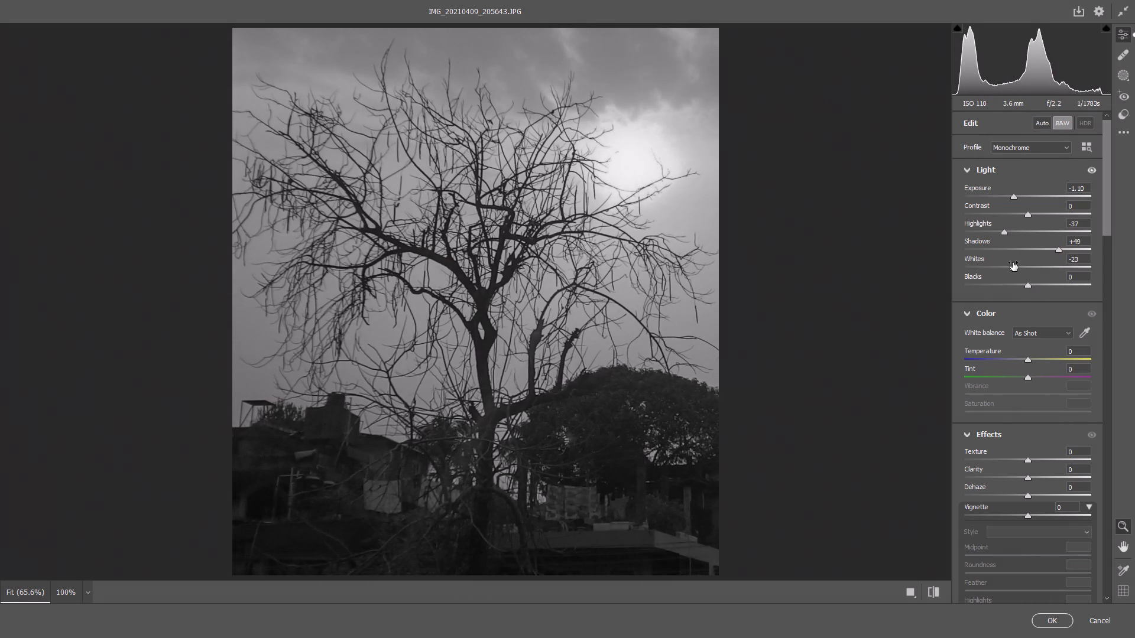
{"action": "left_click_drag", "start_coordinate": [1030, 217], "coordinate": [1044, 220]}
Set Texture to +16, Clarity to +12 and Dehaze to +11, and apply the Camera Raw edits to the tree photo.
{"action": "left_click_drag", "start_coordinate": [1106, 156], "coordinate": [1109, 188]}
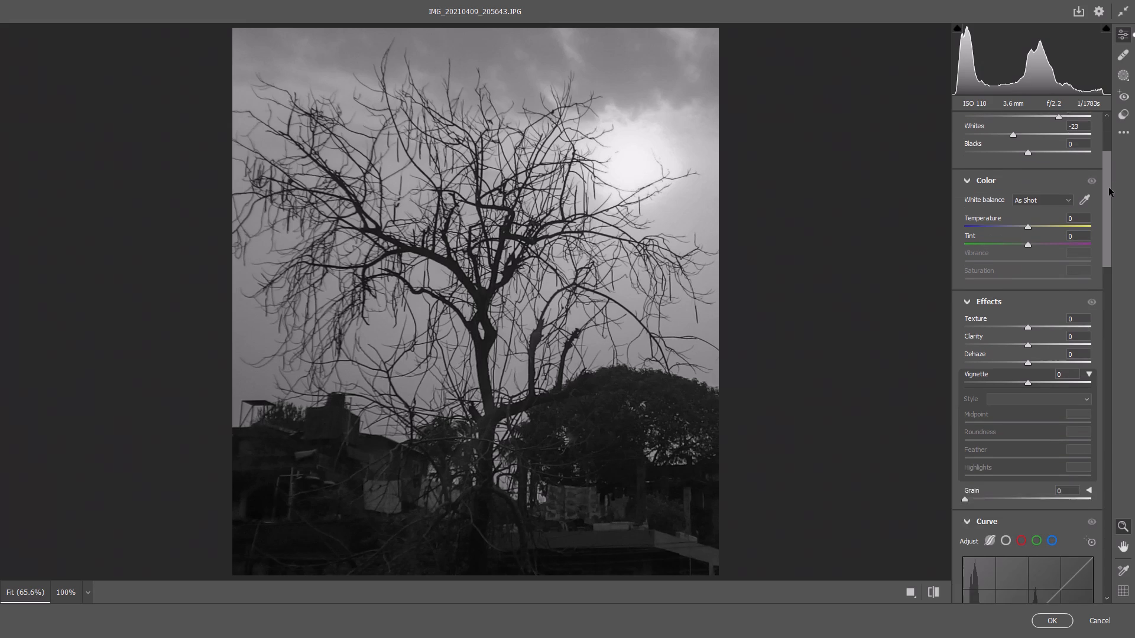
{"action": "left_click_drag", "start_coordinate": [1109, 188], "coordinate": [1110, 188]}
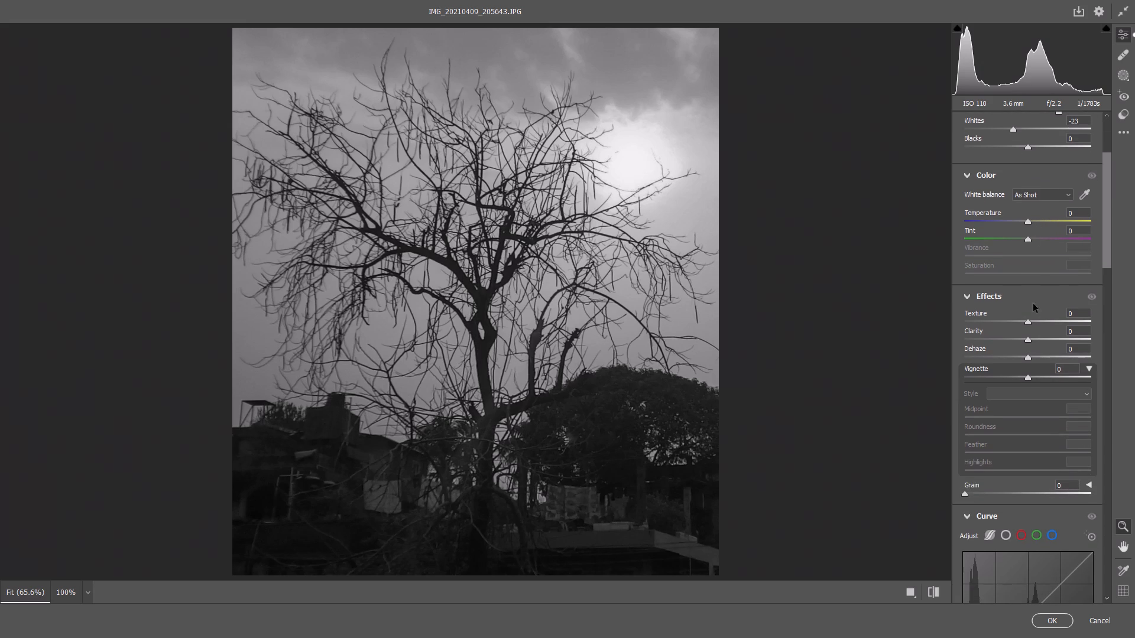
{"action": "left_click_drag", "start_coordinate": [1026, 320], "coordinate": [1036, 321]}
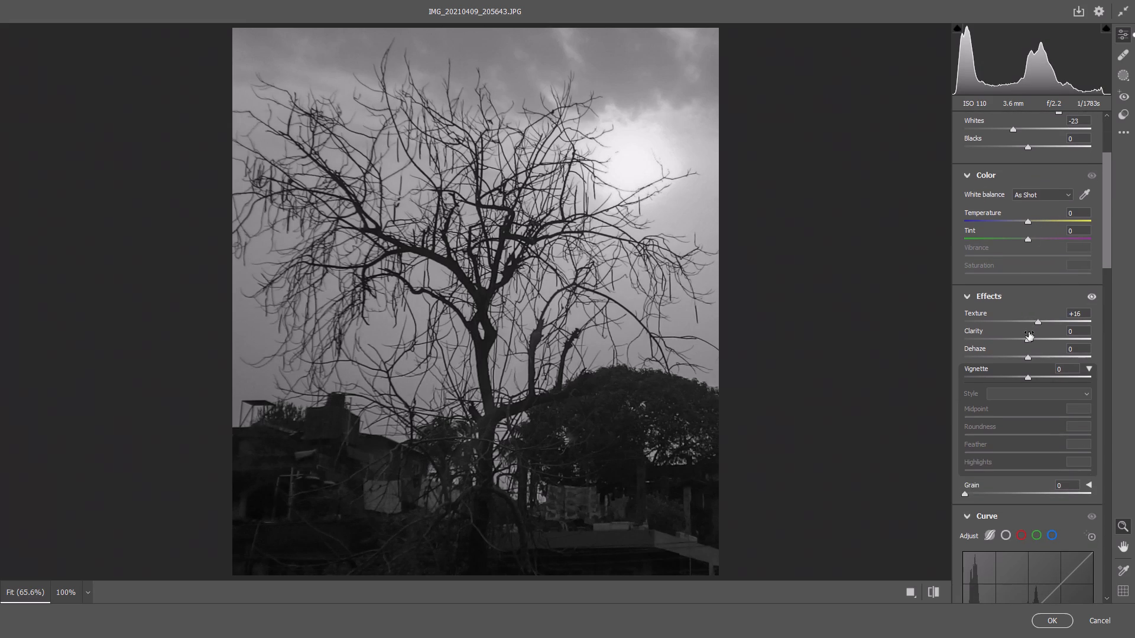
{"action": "left_click_drag", "start_coordinate": [1027, 340], "coordinate": [1035, 340]}
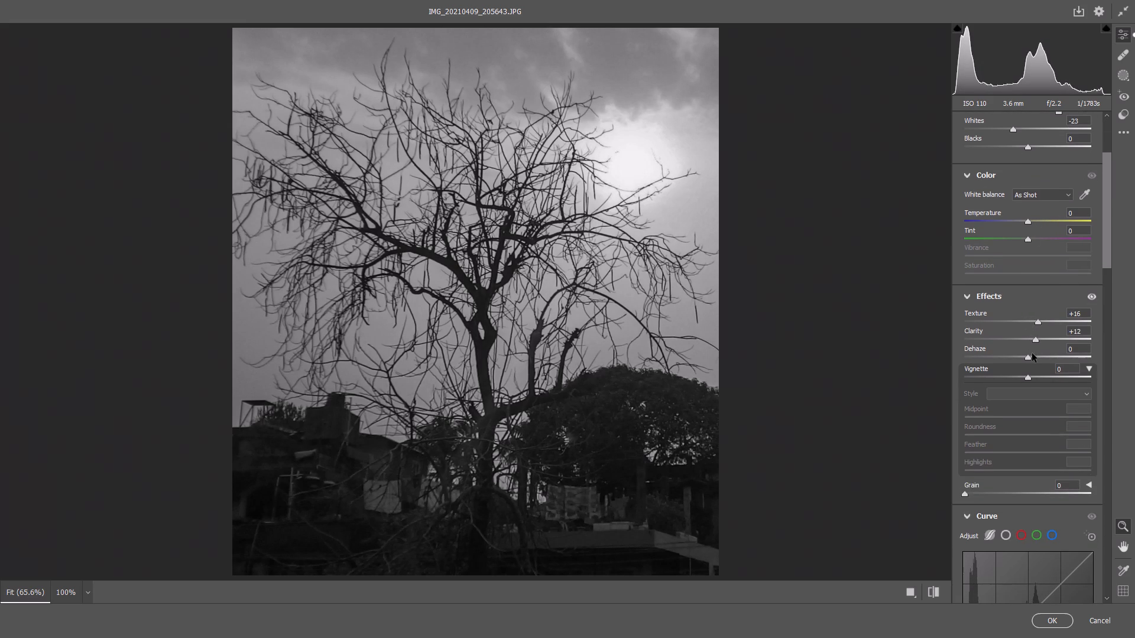
{"action": "left_click_drag", "start_coordinate": [1026, 356], "coordinate": [1040, 361]}
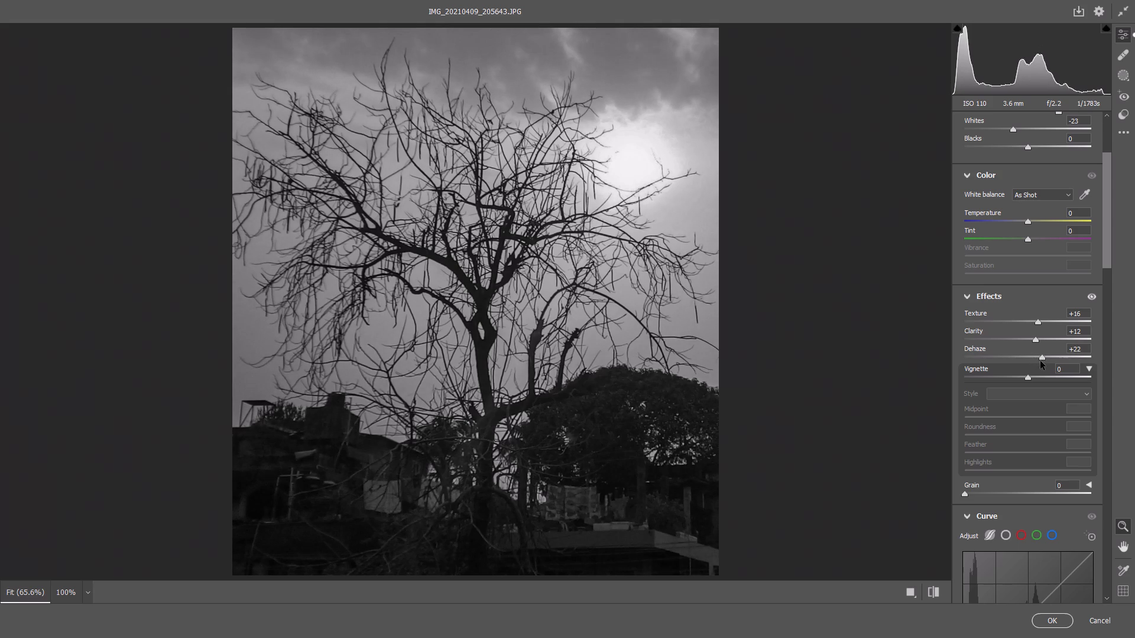
{"action": "left_click_drag", "start_coordinate": [1040, 361], "coordinate": [1033, 356]}
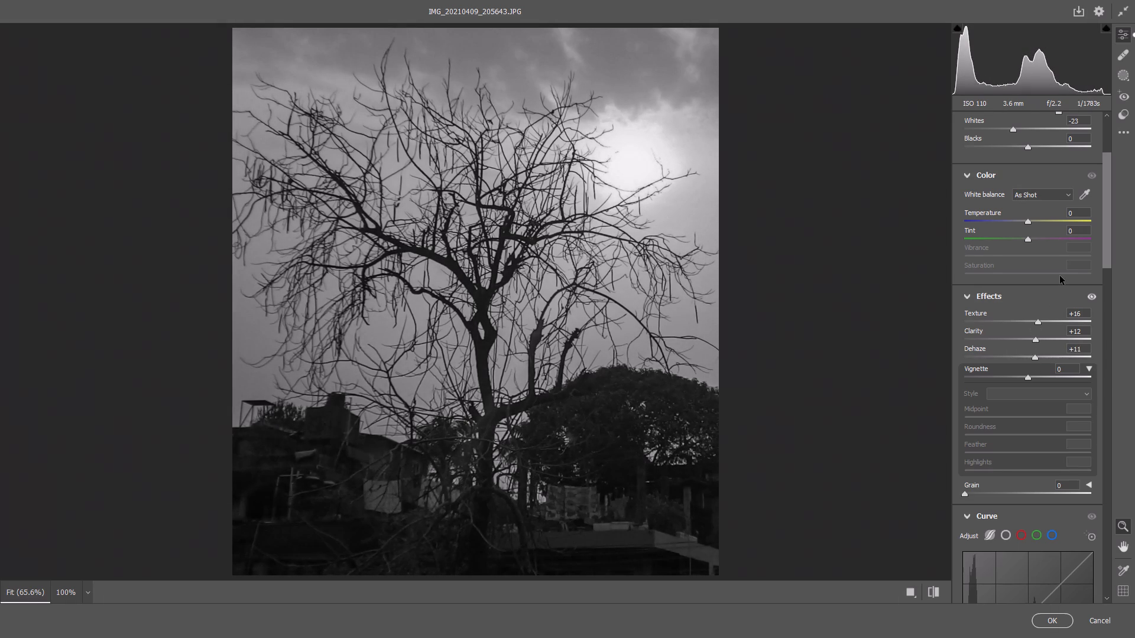
{"action": "left_click_drag", "start_coordinate": [1107, 183], "coordinate": [1107, 236]}
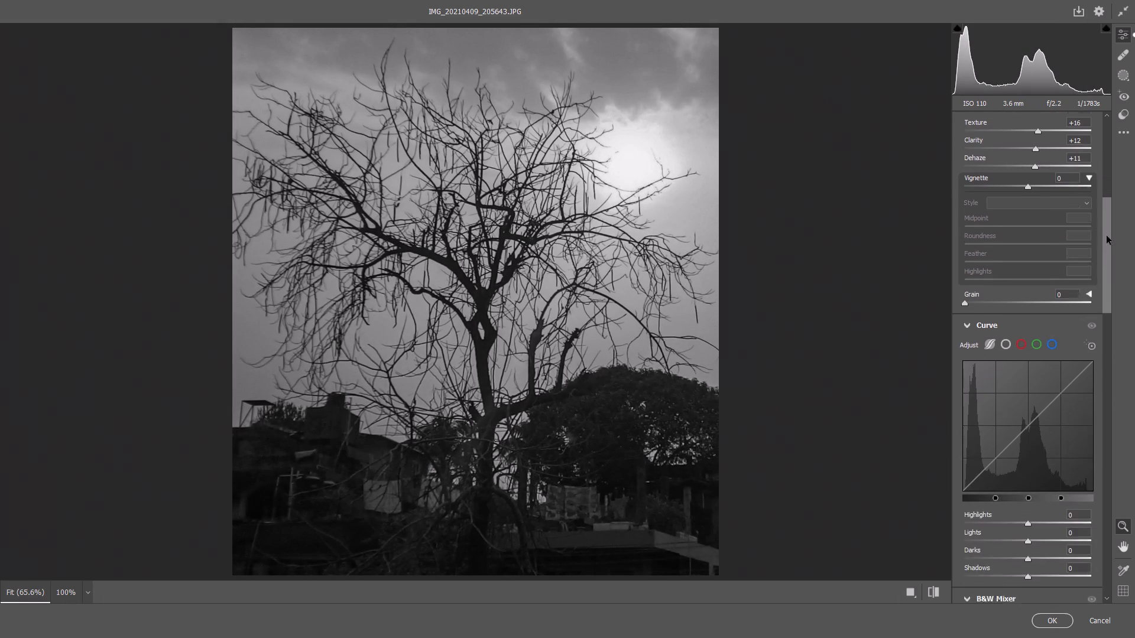
{"action": "left_click_drag", "start_coordinate": [1107, 236], "coordinate": [1108, 329]}
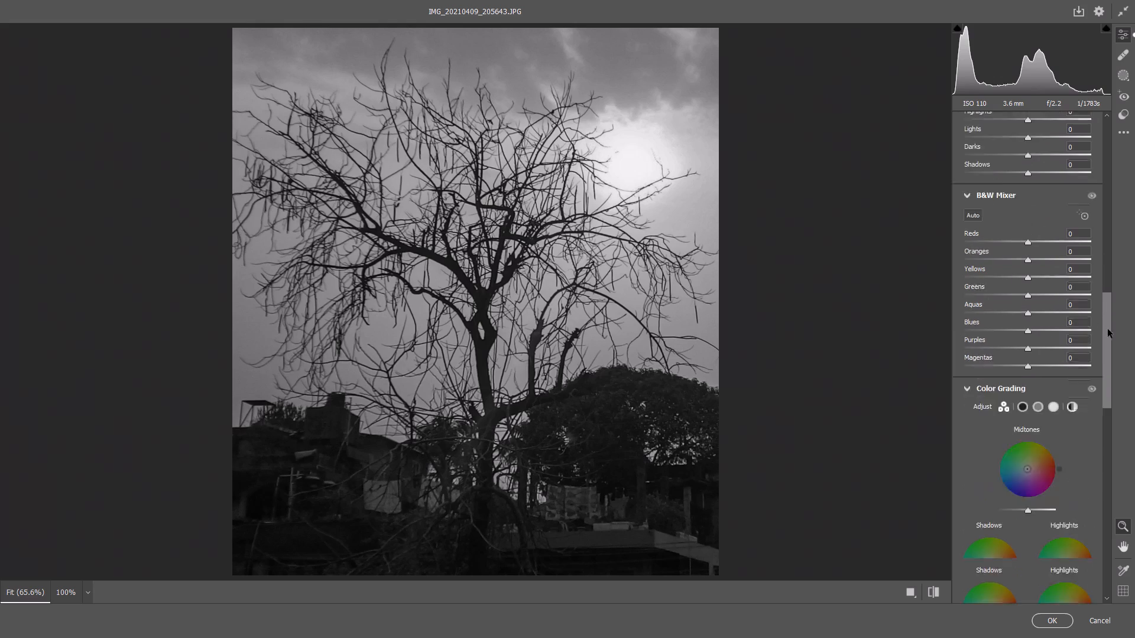
{"action": "left_click_drag", "start_coordinate": [1108, 329], "coordinate": [1107, 470]}
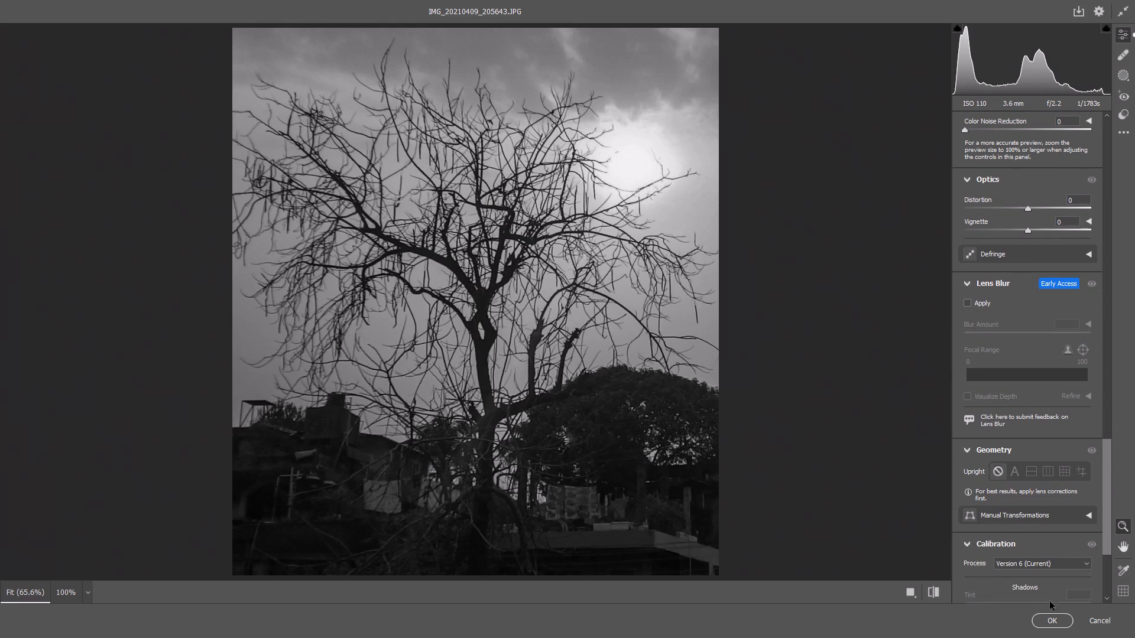
{"action": "left_click", "coordinate": [1046, 621]}
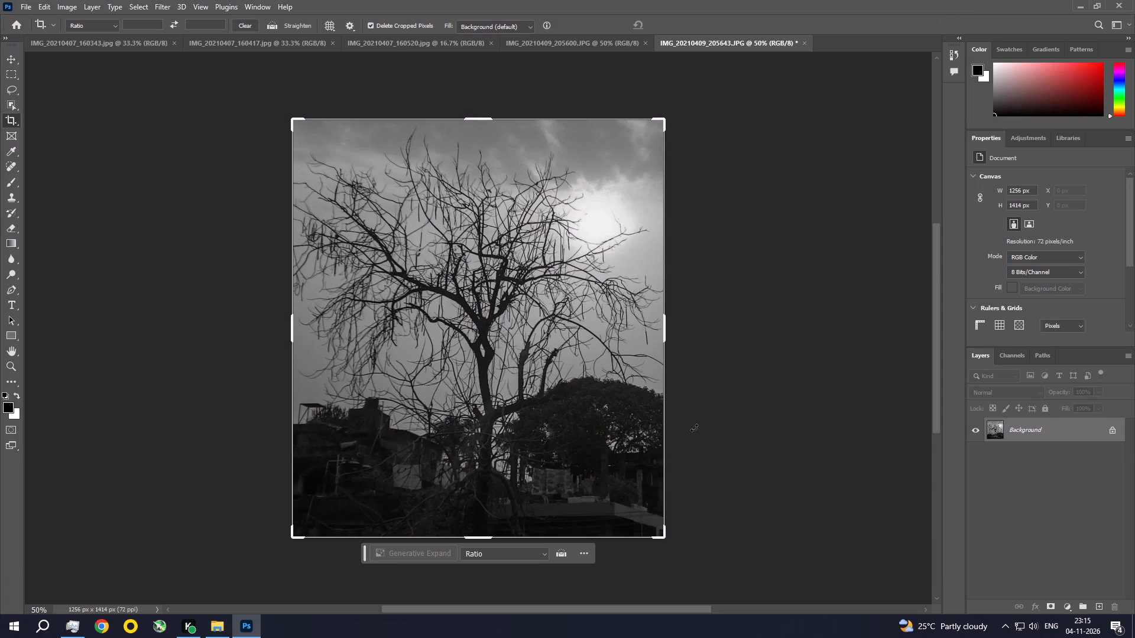
Apply an Exposure adjustment to the tree photo with Exposure +0.03, Offset +0.0059 and Gamma Correction 0.94.
{"action": "left_click", "coordinate": [70, 8]}
{"action": "left_click", "coordinate": [78, 37]}
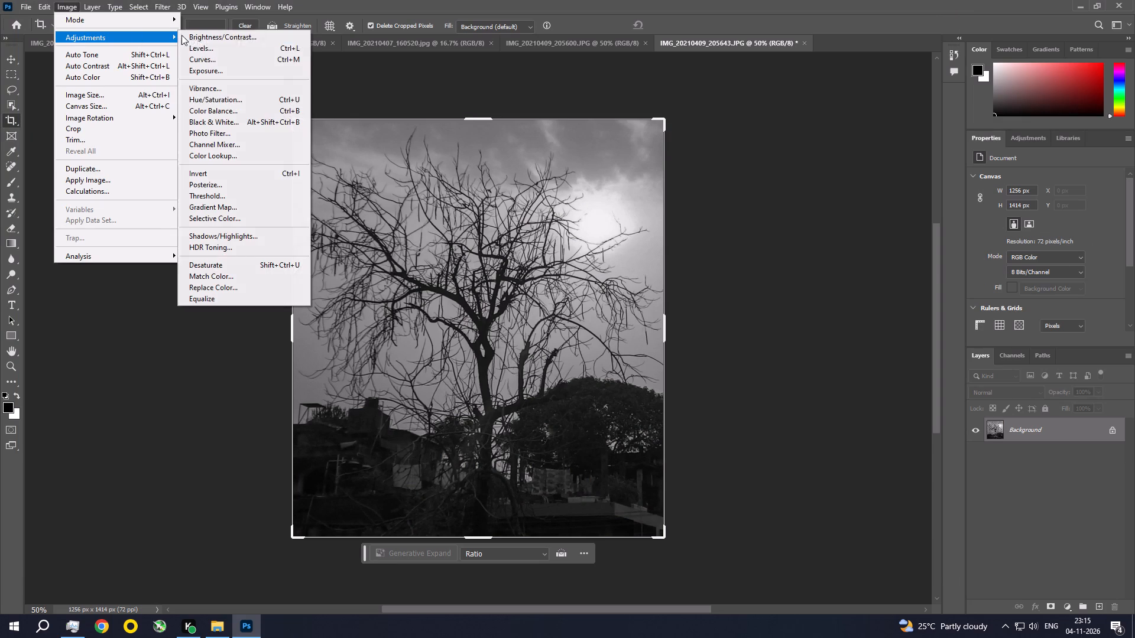
{"action": "left_click", "coordinate": [264, 73]}
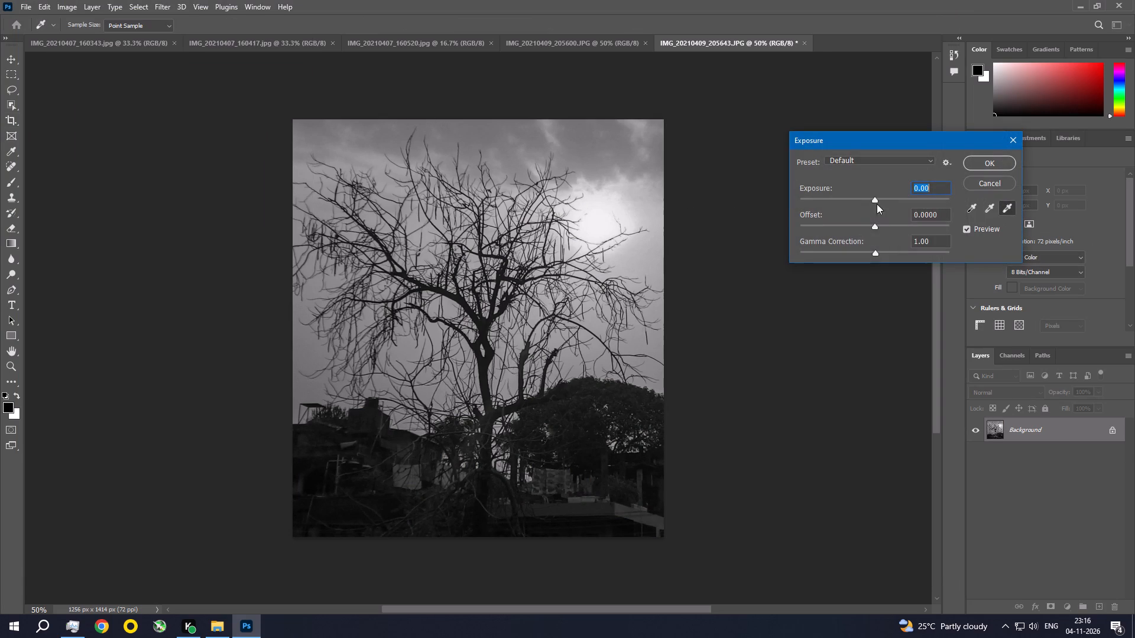
{"action": "left_click", "coordinate": [875, 200]}
{"action": "left_click_drag", "start_coordinate": [874, 254], "coordinate": [885, 261]}
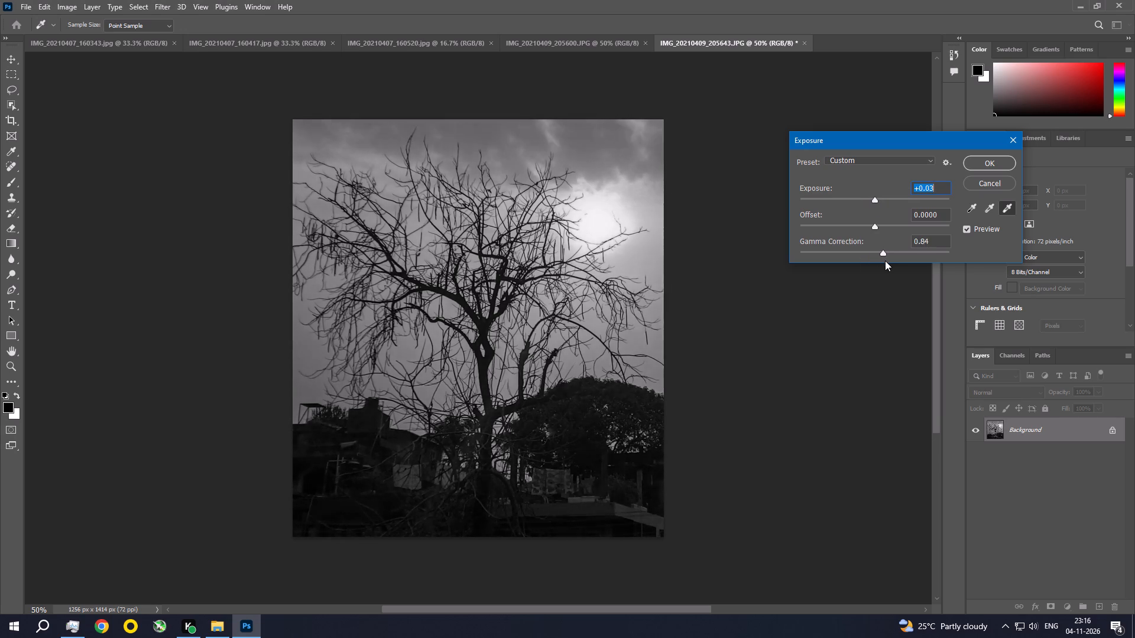
{"action": "left_click_drag", "start_coordinate": [885, 261], "coordinate": [878, 259]}
{"action": "double_click", "coordinate": [874, 226]}
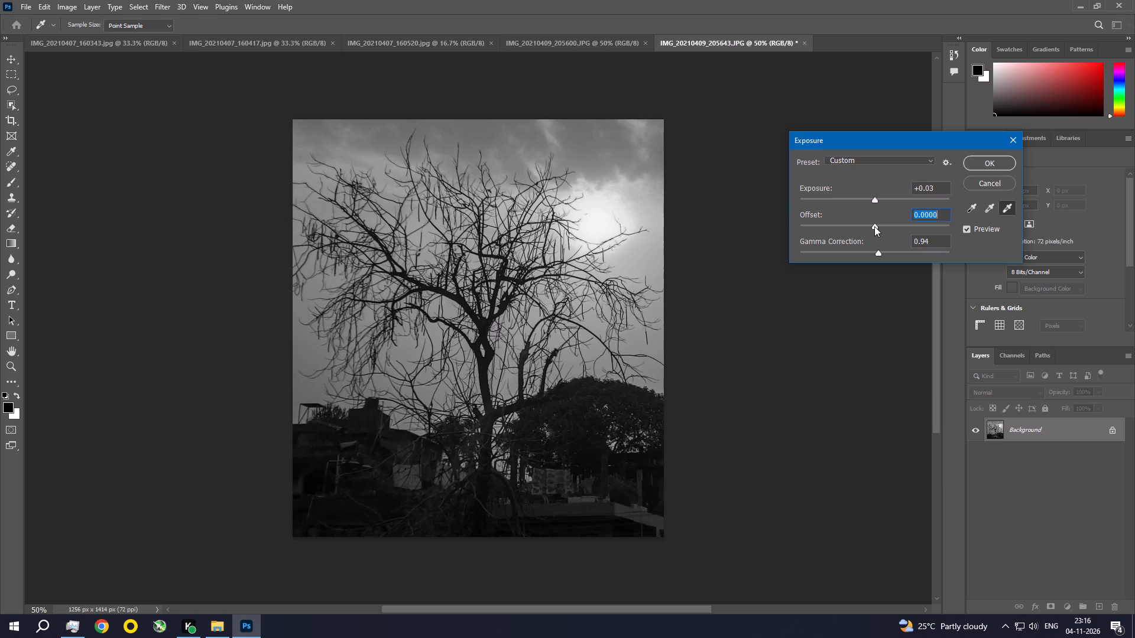
{"action": "left_click", "coordinate": [874, 226]}
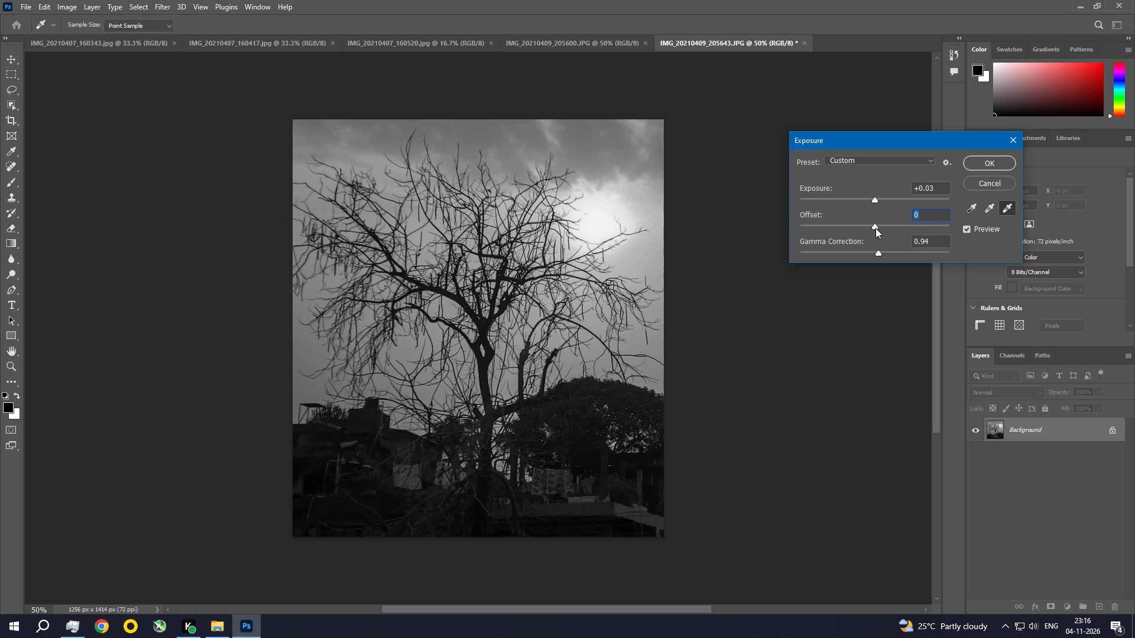
{"action": "left_click", "coordinate": [875, 228]}
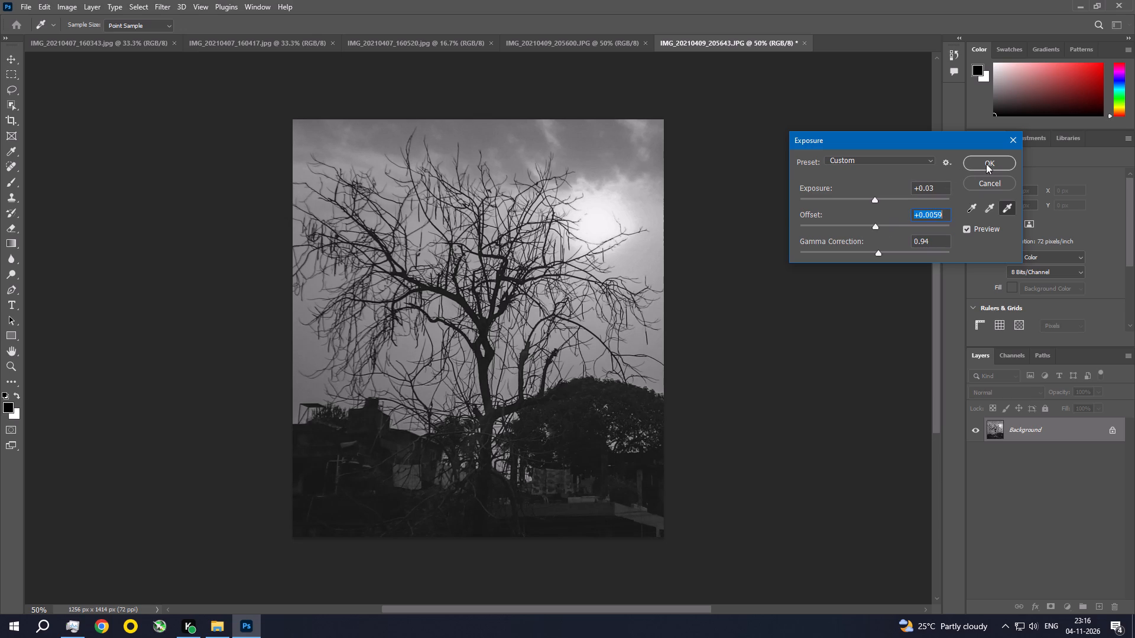
{"action": "left_click", "coordinate": [986, 164]}
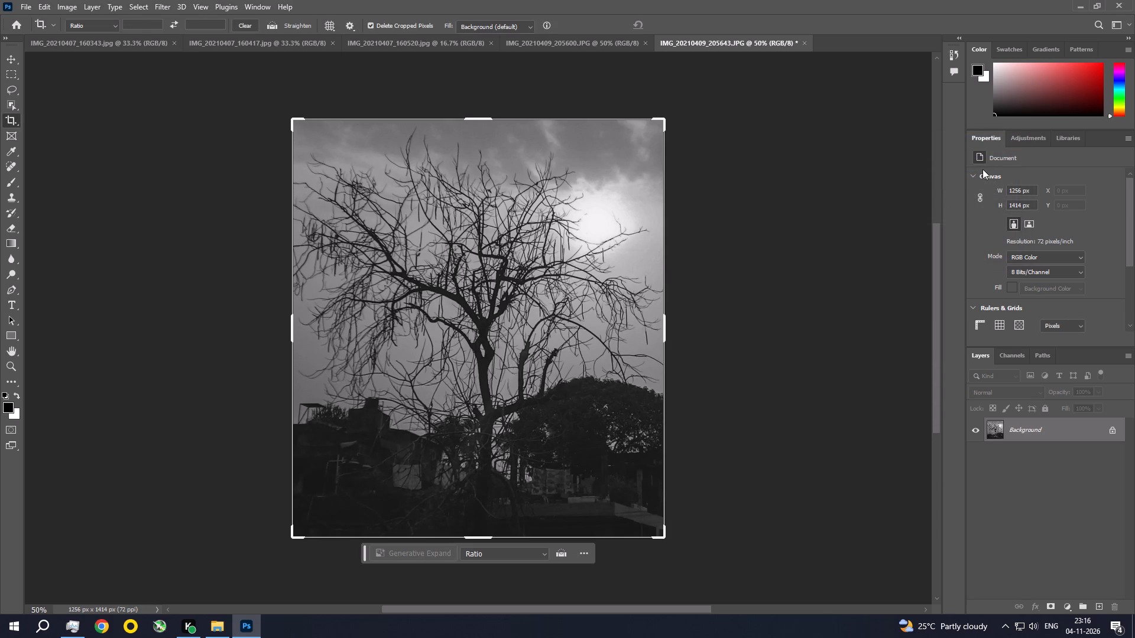
Save the black-and-white tree photo as a JPEG.
{"action": "key", "text": "ctrl+s"}
{"action": "left_click", "coordinate": [631, 155]}
Switch to the Move tool and examine the black-and-white tree photo at 100% zoom.
{"action": "left_click", "coordinate": [7, 63]}
{"action": "key", "text": "ctrl+space"}
{"action": "key", "text": "ctrl+space"}
{"action": "key", "text": "ctrl+space"}
{"action": "key", "text": "ctrl+space"}
{"action": "key", "text": "ctrl+space"}
{"action": "key", "text": "ctrl+space"}
{"action": "key", "text": "ctrl+space"}
{"action": "key", "text": "ctrl+space"}
{"action": "key", "text": "ctrl+space"}
{"action": "key", "text": "ctrl+space"}
{"action": "key", "text": "ctrl+space"}
{"action": "key", "text": "ctrl+space"}
{"action": "key", "text": "ctrl+space"}
{"action": "key", "text": "ctrl+space"}
{"action": "key", "text": "ctrl+space"}
{"action": "key", "text": "ctrl+space"}
{"action": "key", "text": "ctrl+space"}
{"action": "key", "text": "ctrl+space"}
{"action": "key", "text": "ctrl+space"}
{"action": "key", "text": "ctrl+space"}
{"action": "left_click", "coordinate": [480, 285], "text": "ctrl"}
{"action": "left_click", "coordinate": [480, 285], "text": "ctrl"}
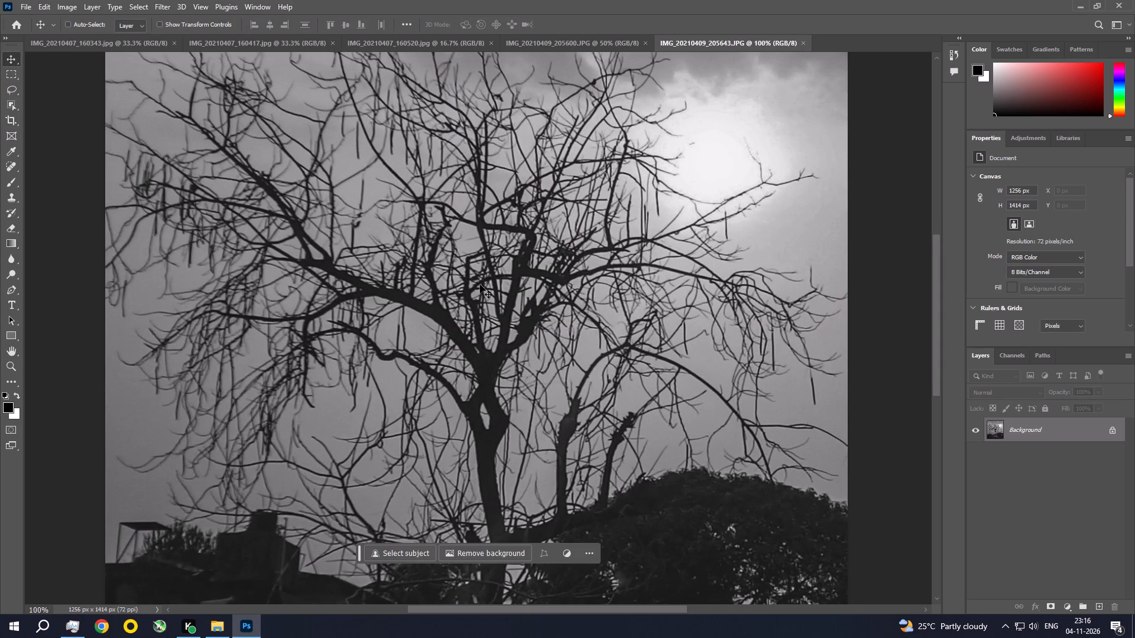
Save the black-and-white tree photo again, and close it and the wide photo IMG_20210409_205600.JPG.
{"action": "key", "text": "ctrl+s"}
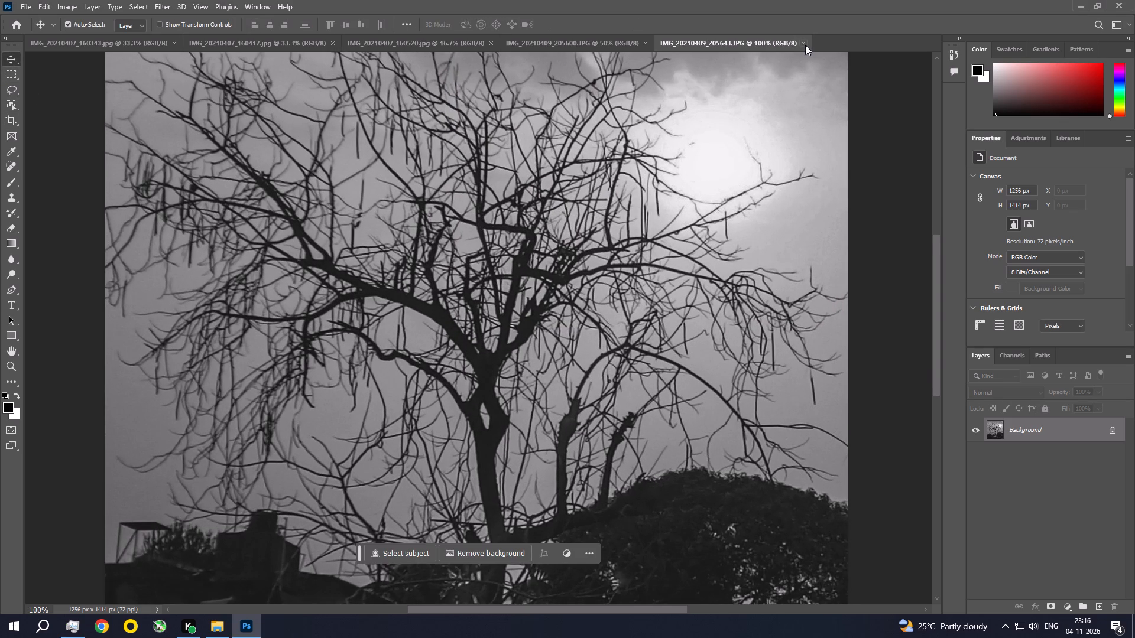
{"action": "left_click", "coordinate": [805, 45]}
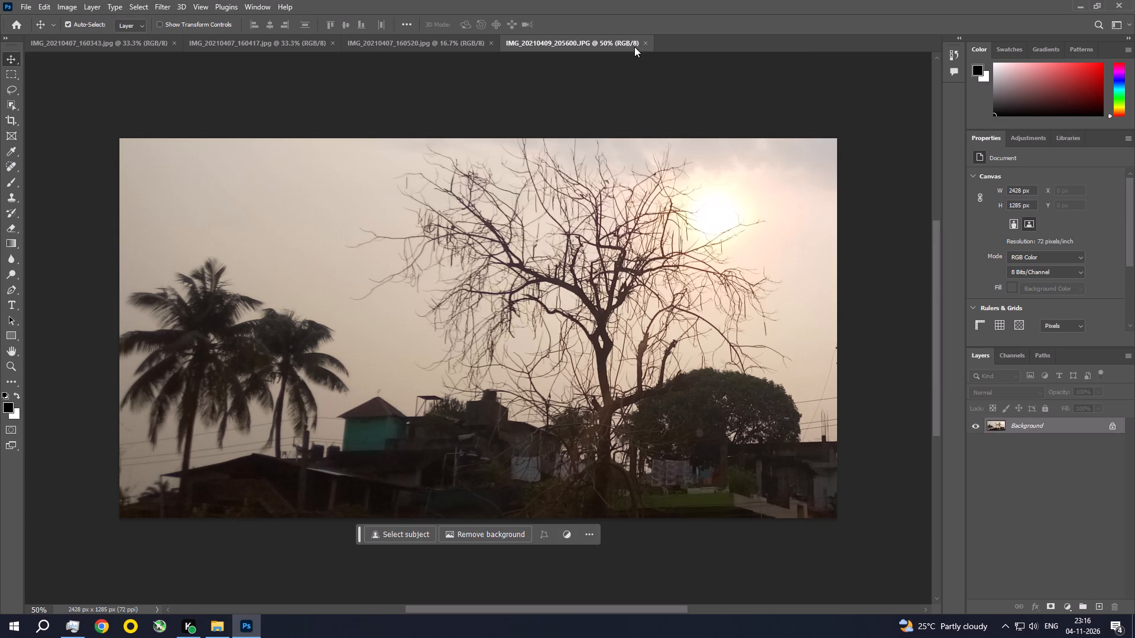
{"action": "left_click", "coordinate": [643, 44]}
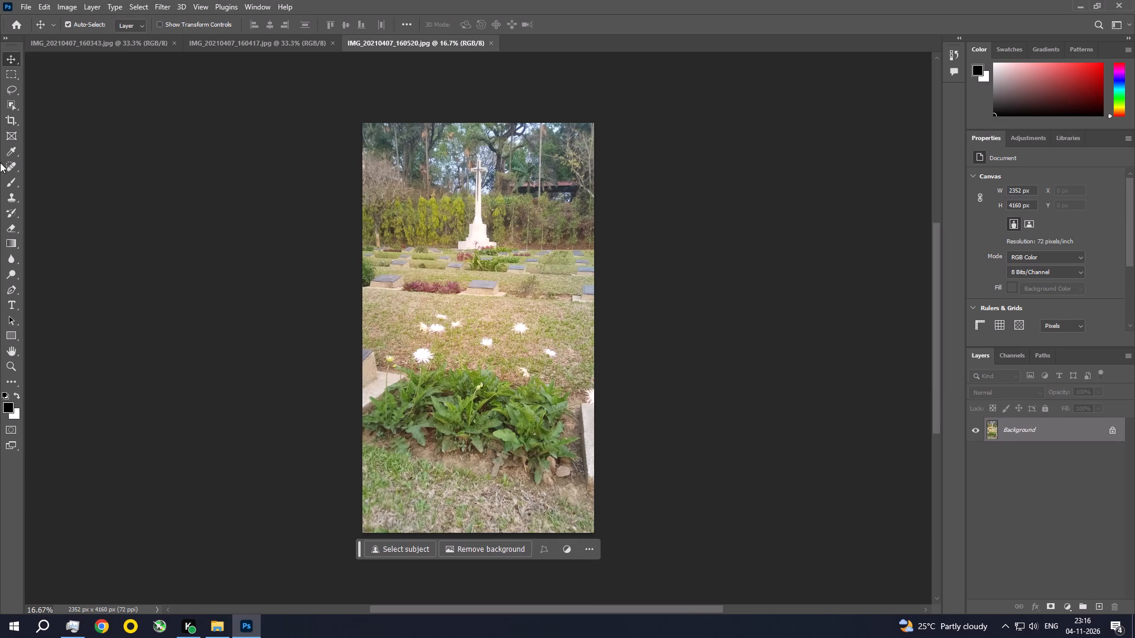
Crop the cemetery photo IMG_20210407_160520.jpg from its bottom edge to a height of 3968 px, keeping the full width.
{"action": "left_click", "coordinate": [11, 119]}
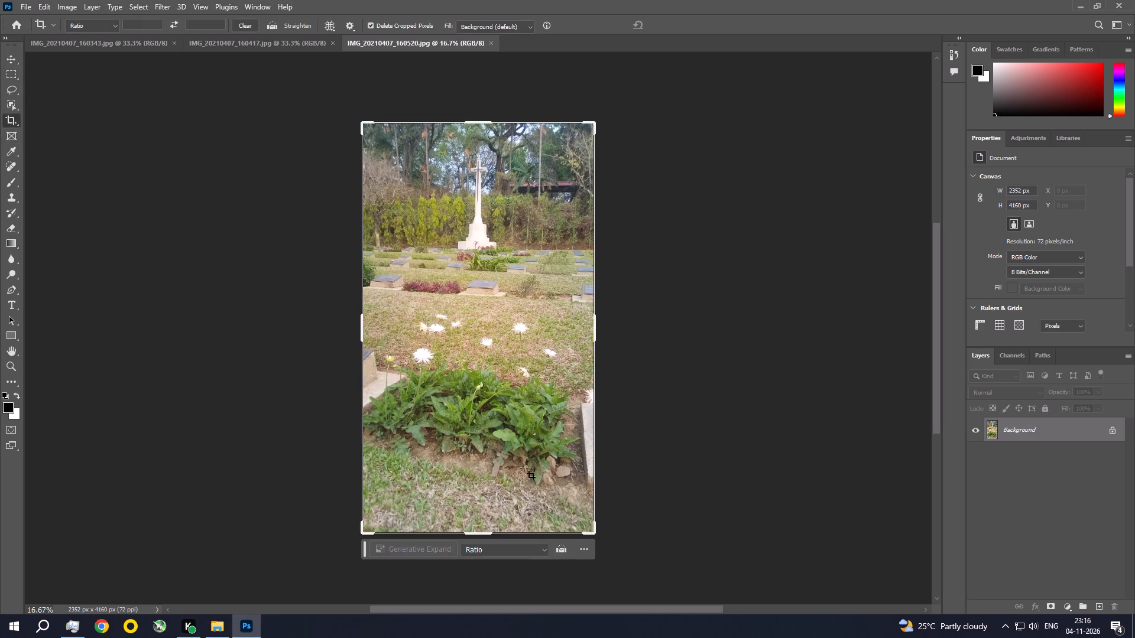
{"action": "left_click", "coordinate": [651, 294]}
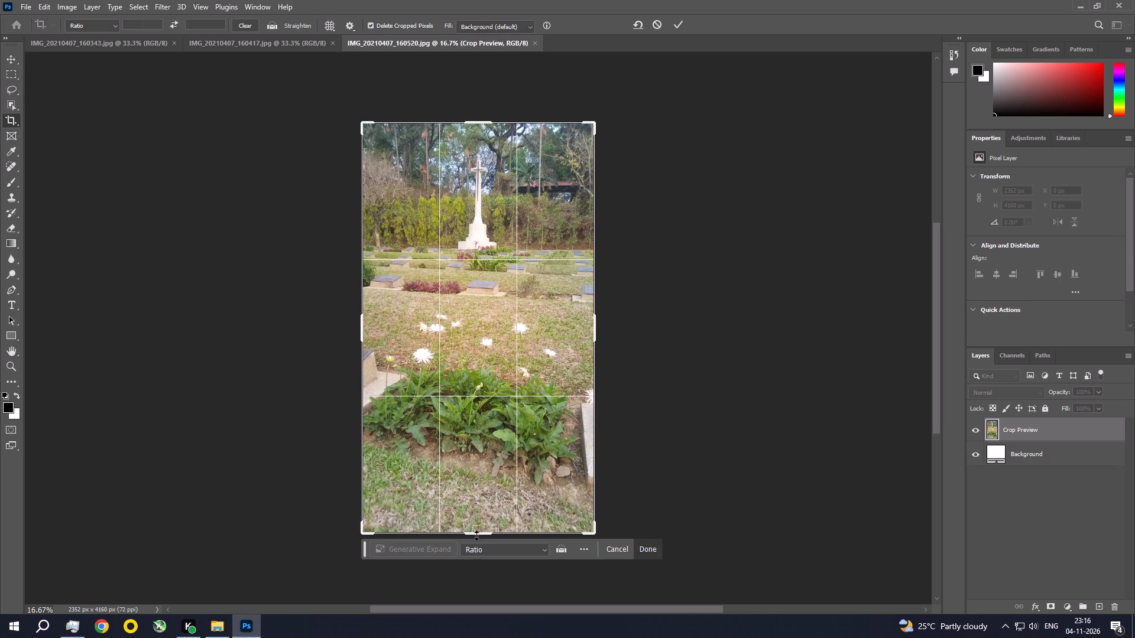
{"action": "left_click_drag", "start_coordinate": [476, 535], "coordinate": [475, 516]}
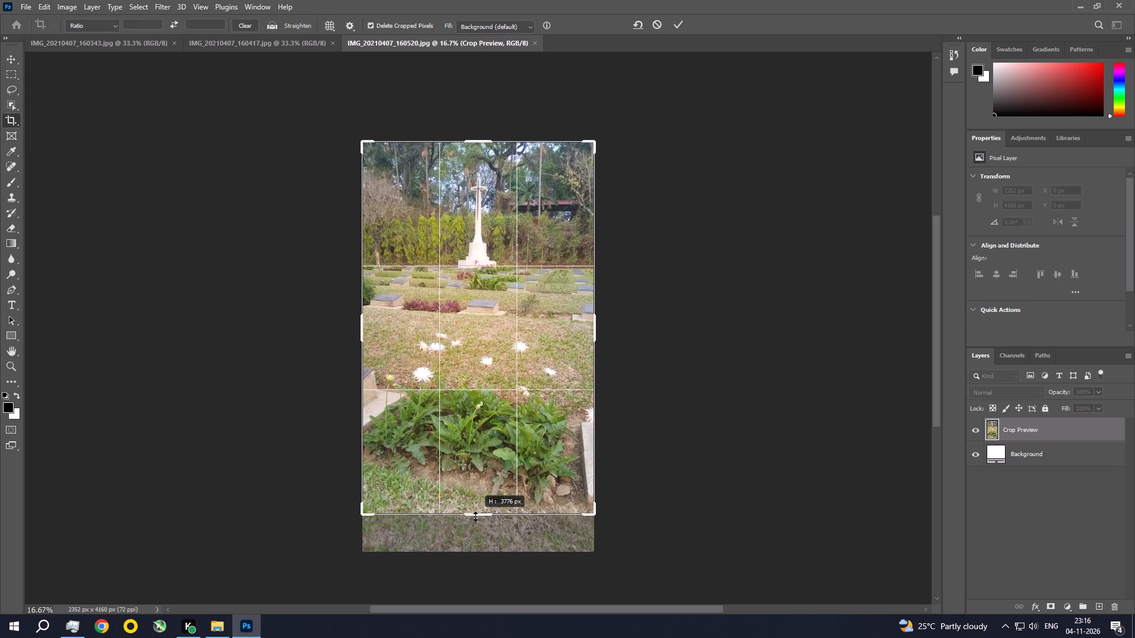
{"action": "left_click_drag", "start_coordinate": [475, 516], "coordinate": [475, 526]}
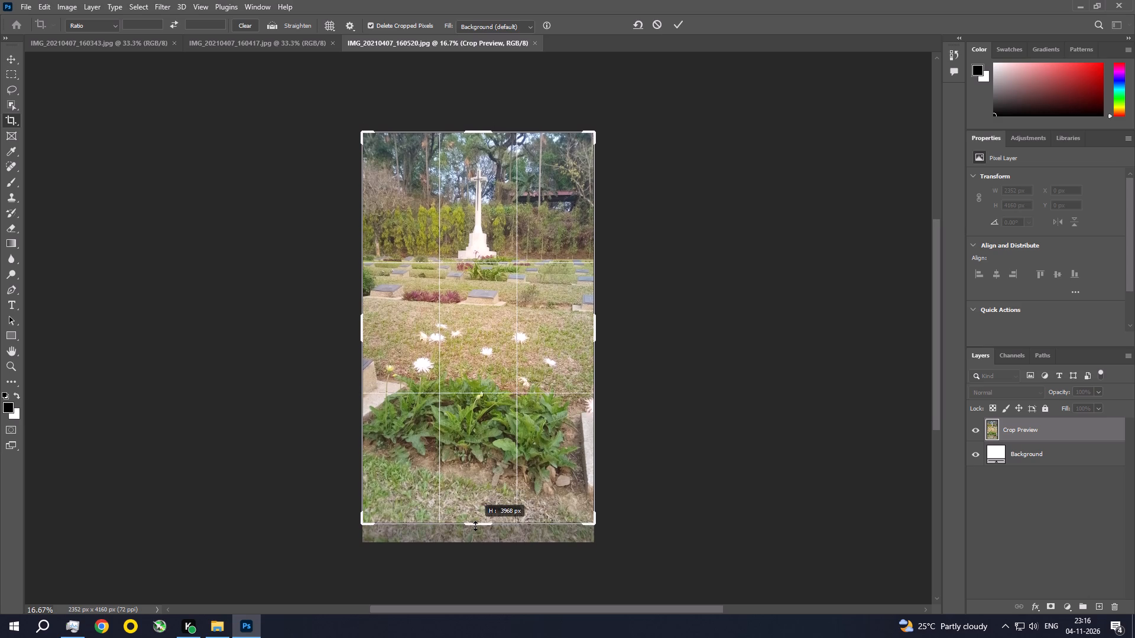
{"action": "left_click_drag", "start_coordinate": [475, 526], "coordinate": [475, 526]}
{"action": "double_click", "coordinate": [474, 461]}
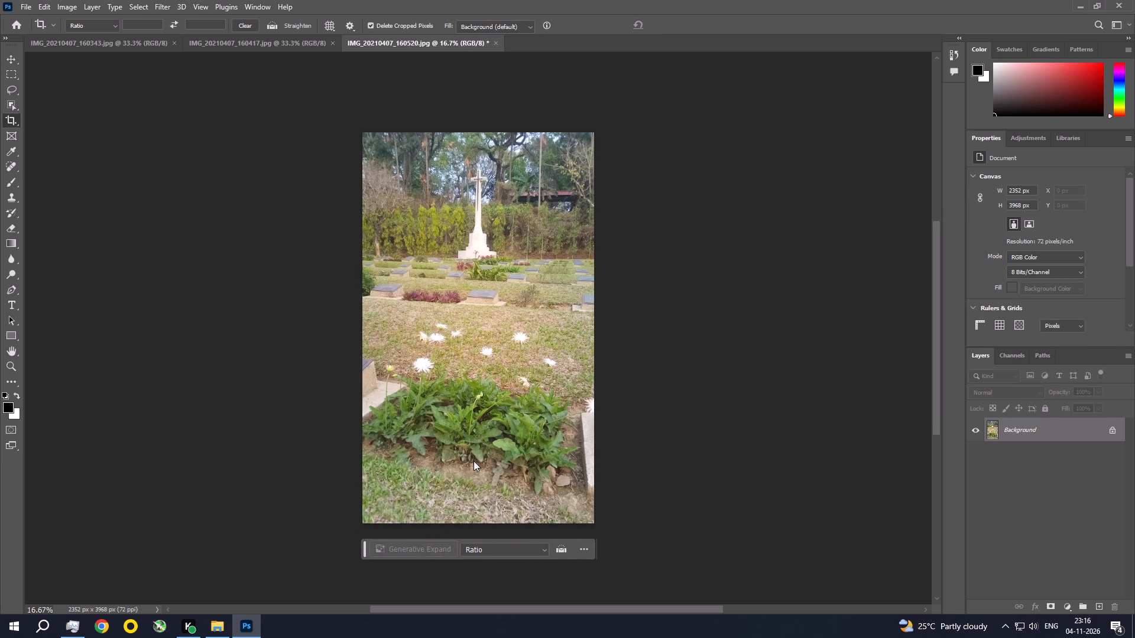
In the Camera Raw Filter, set Exposure -0.55, Contrast +17, Highlights -16, Shadows +21, Whites -15 and Blacks +12 for the cemetery photo.
{"action": "left_click", "coordinate": [161, 9]}
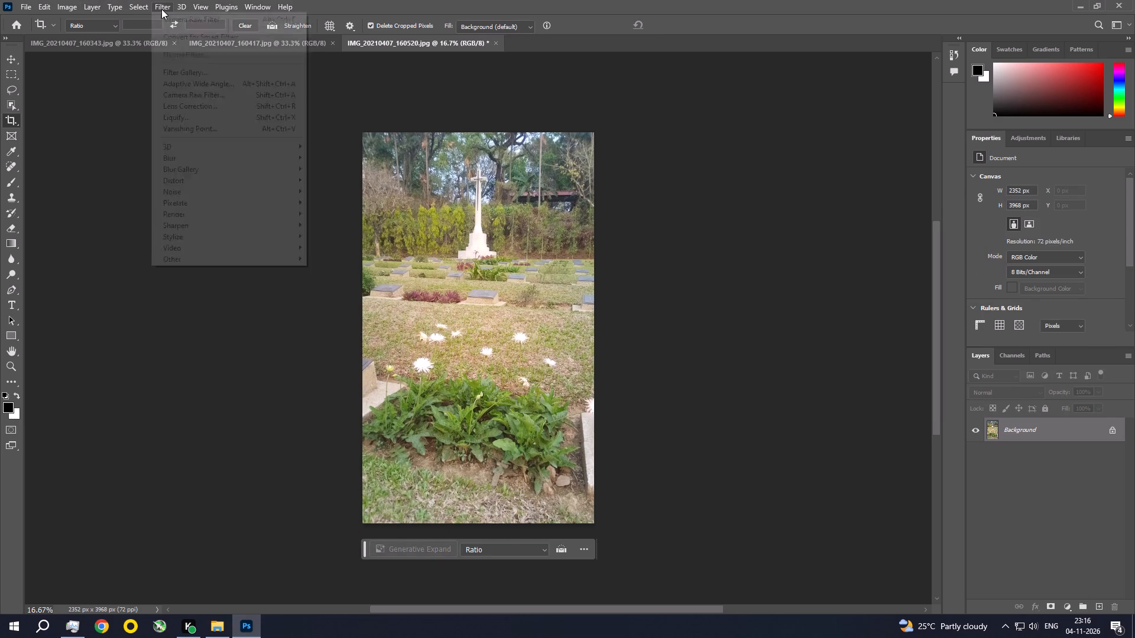
{"action": "left_click", "coordinate": [188, 93]}
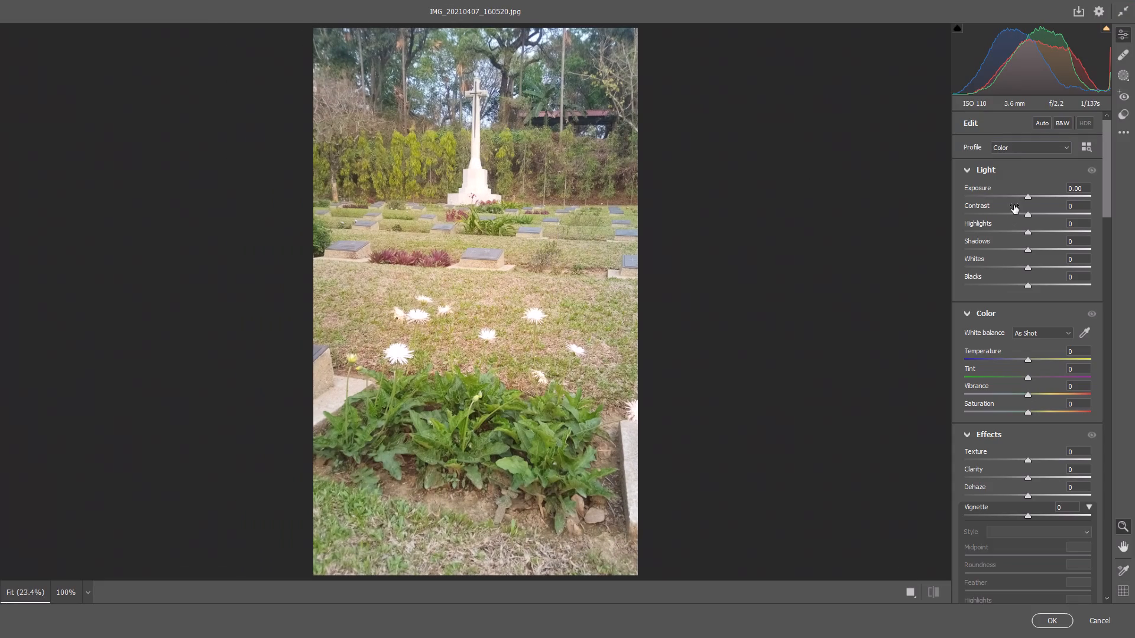
{"action": "left_click_drag", "start_coordinate": [1029, 195], "coordinate": [1022, 194]}
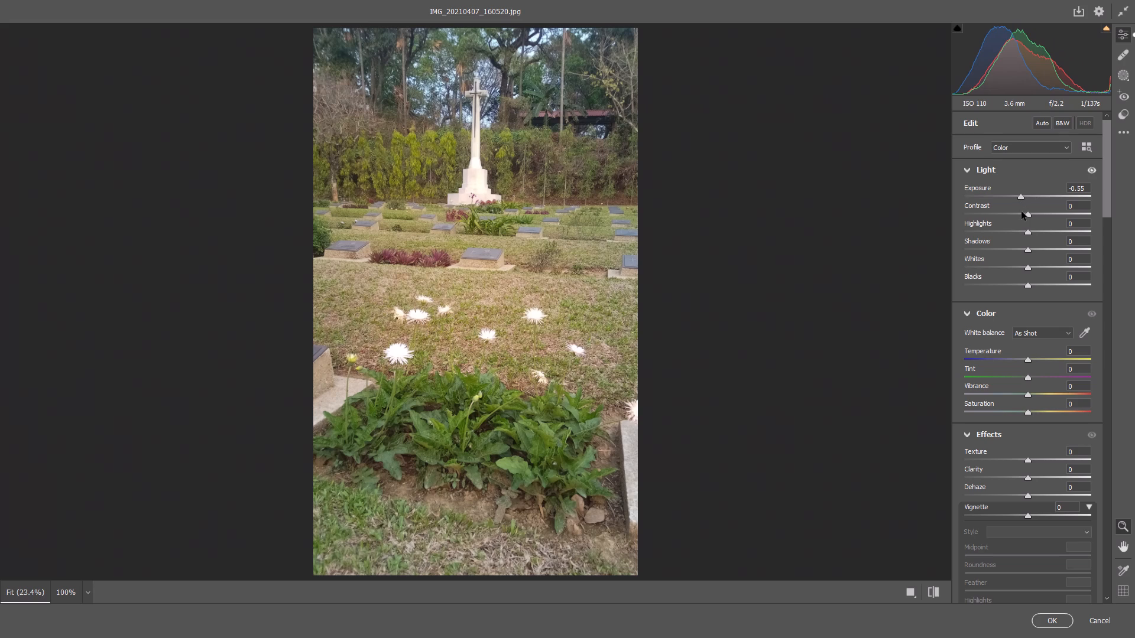
{"action": "left_click_drag", "start_coordinate": [1029, 214], "coordinate": [1040, 220]}
{"action": "left_click_drag", "start_coordinate": [1030, 230], "coordinate": [1020, 228]}
{"action": "left_click_drag", "start_coordinate": [1027, 253], "coordinate": [1035, 253]}
{"action": "left_click_drag", "start_coordinate": [1029, 250], "coordinate": [1030, 250]}
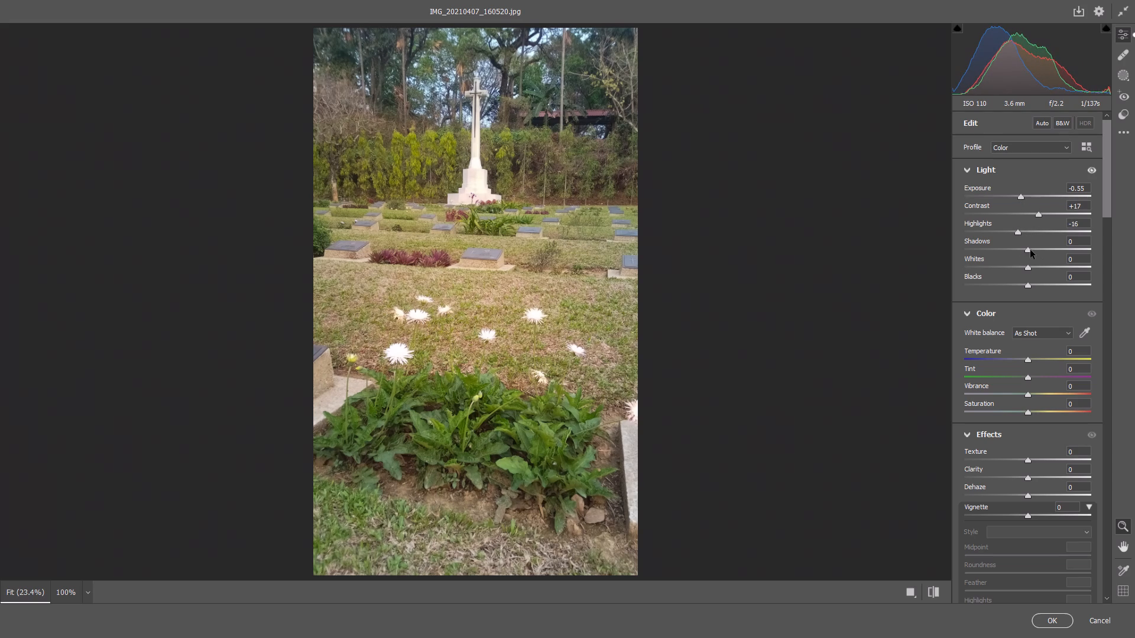
{"action": "left_click_drag", "start_coordinate": [1030, 250], "coordinate": [1042, 250]}
{"action": "left_click_drag", "start_coordinate": [1027, 267], "coordinate": [1017, 262]}
{"action": "left_click_drag", "start_coordinate": [1028, 287], "coordinate": [1033, 287]}
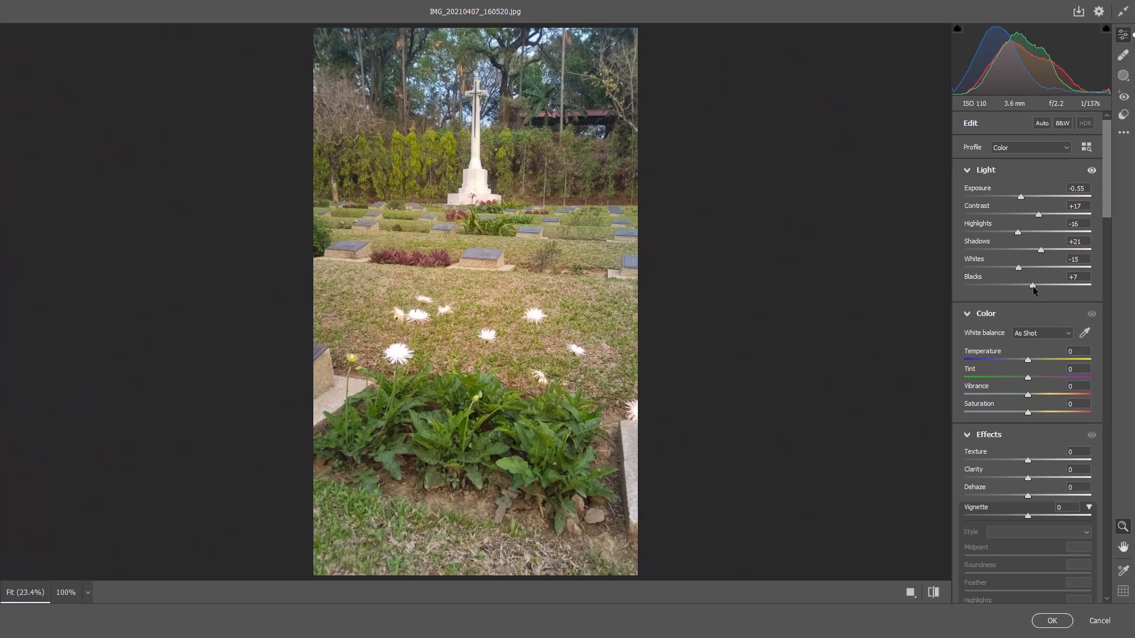
{"action": "left_click_drag", "start_coordinate": [1033, 287], "coordinate": [1041, 291]}
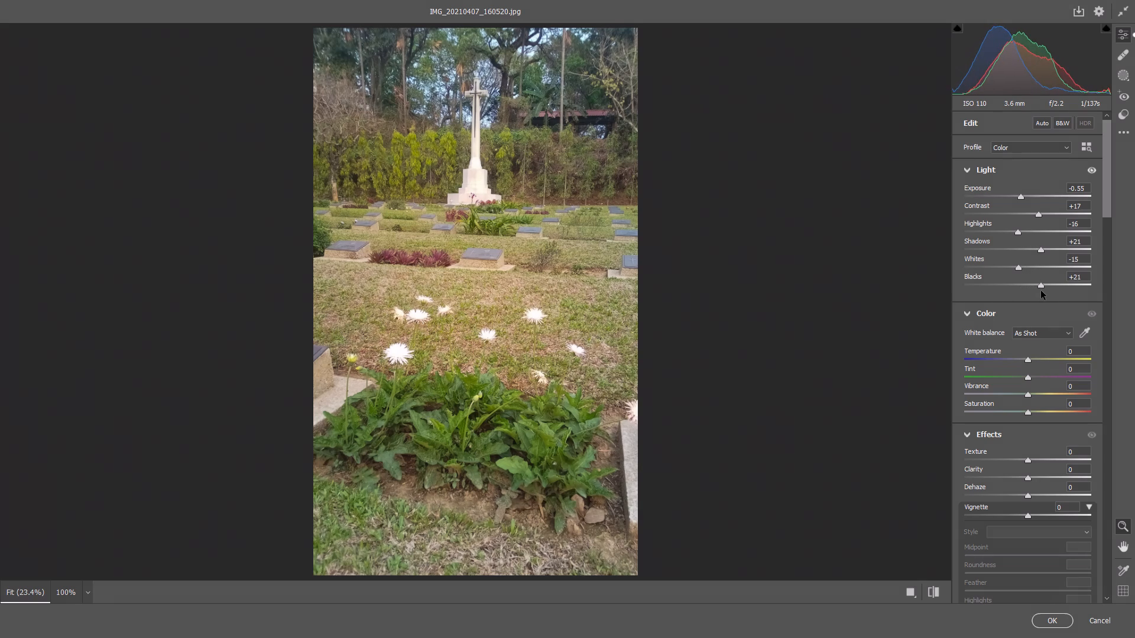
{"action": "left_click_drag", "start_coordinate": [1041, 291], "coordinate": [1036, 291]}
Raise the cemetery photo's colour intensity with Vibrance +10 and Saturation +11.
{"action": "left_click_drag", "start_coordinate": [1030, 396], "coordinate": [1036, 396]}
{"action": "left_click_drag", "start_coordinate": [1029, 411], "coordinate": [1036, 414]}
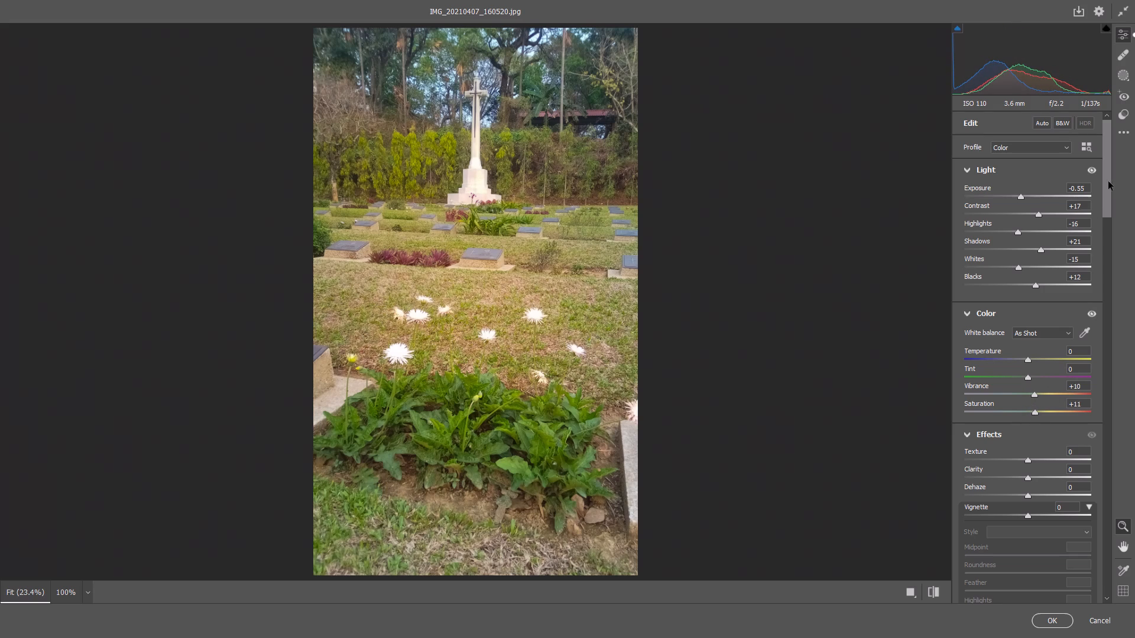
Set the cemetery photo's Texture, Clarity and Dehaze effects to +10 each.
{"action": "left_click_drag", "start_coordinate": [1107, 181], "coordinate": [1111, 271]}
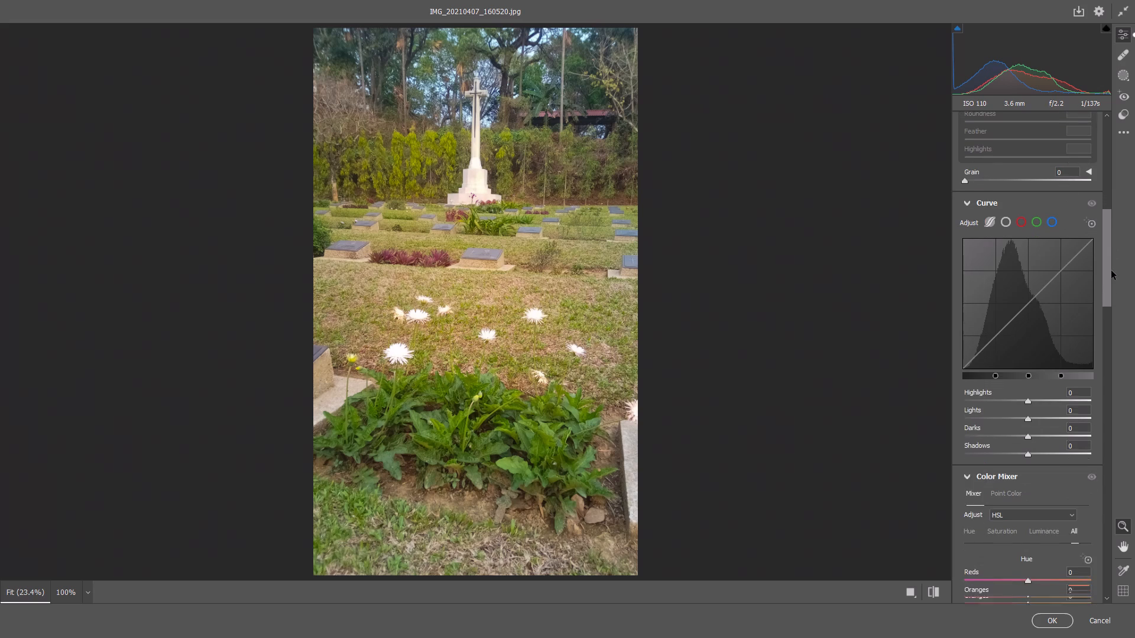
{"action": "left_click_drag", "start_coordinate": [1111, 271], "coordinate": [1113, 242]}
{"action": "left_click_drag", "start_coordinate": [1027, 155], "coordinate": [1032, 158]}
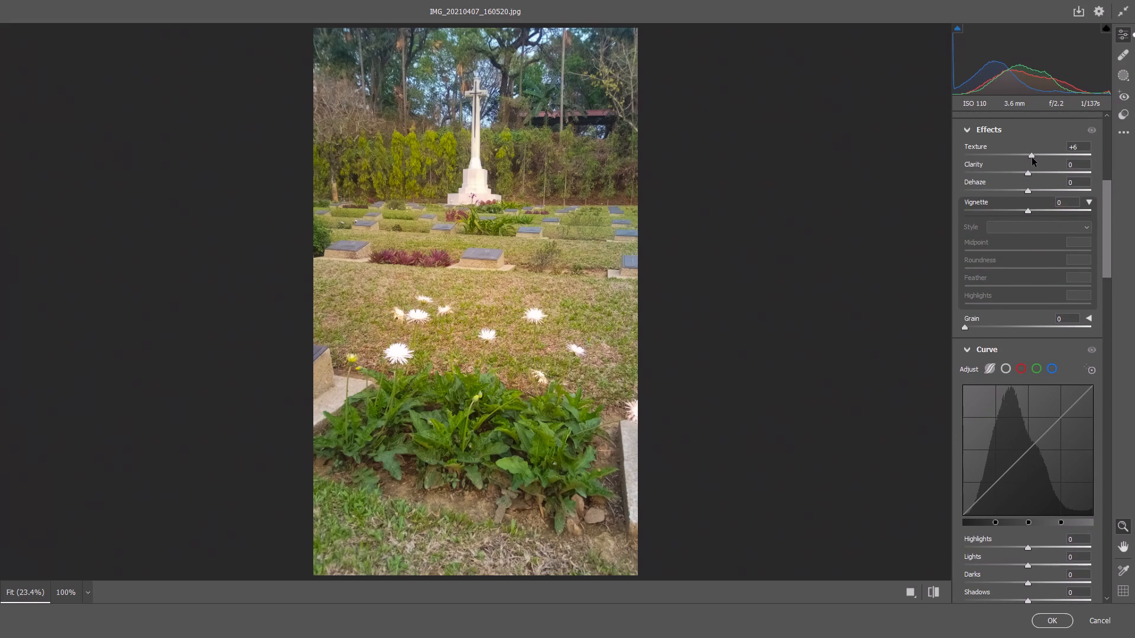
{"action": "left_click_drag", "start_coordinate": [1032, 158], "coordinate": [1034, 159]}
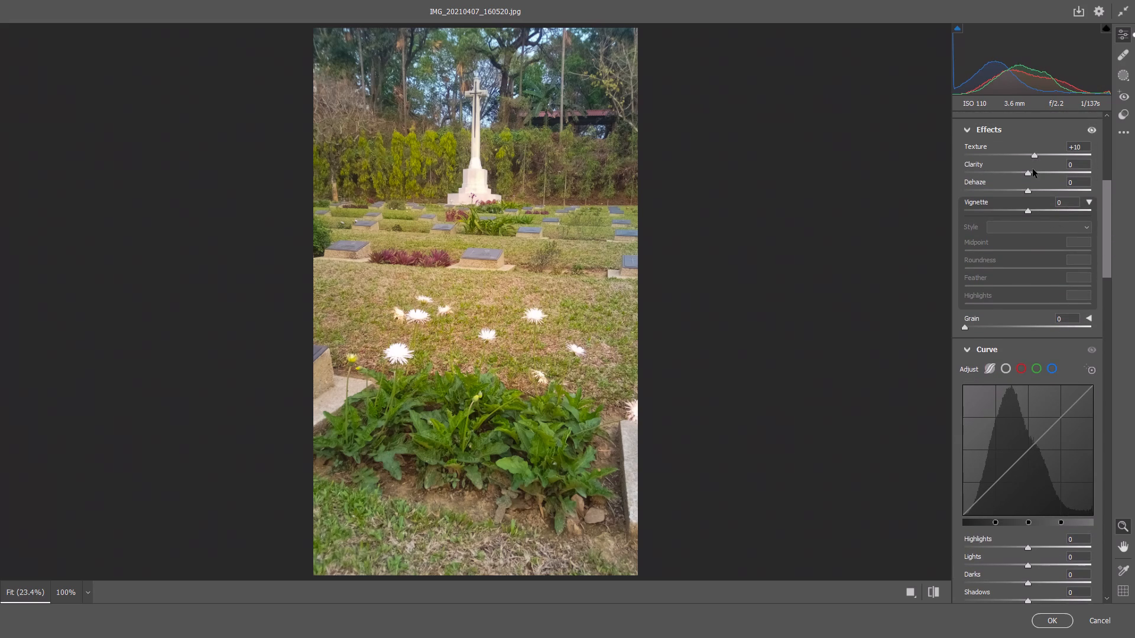
{"action": "left_click_drag", "start_coordinate": [1029, 171], "coordinate": [1036, 177]}
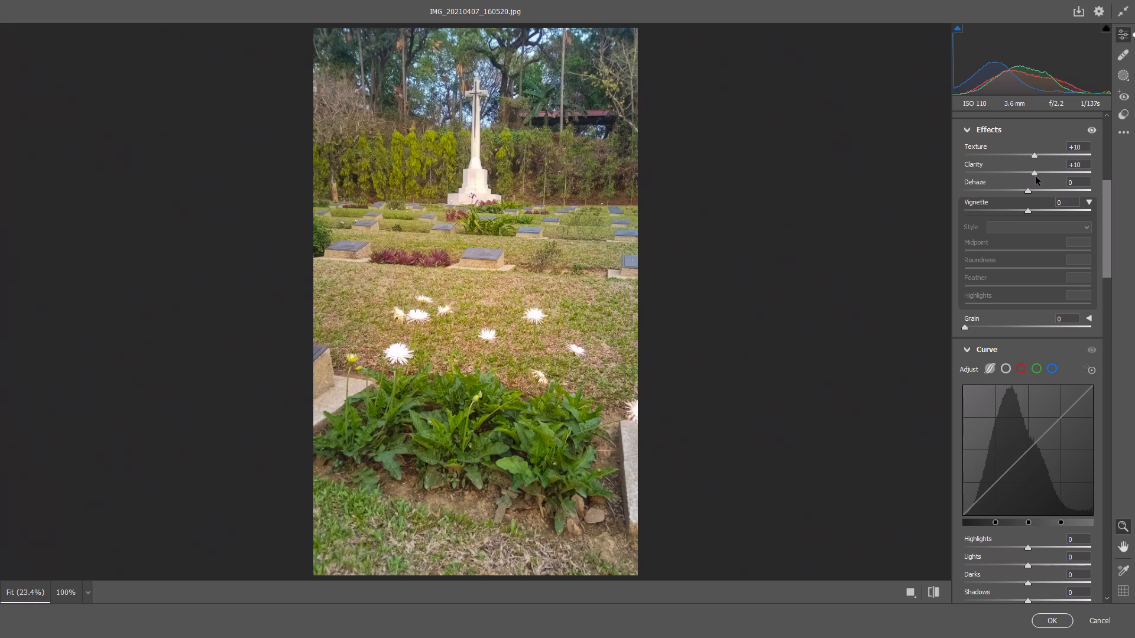
{"action": "left_click_drag", "start_coordinate": [1036, 177], "coordinate": [1036, 177]}
{"action": "right_click", "coordinate": [1035, 177]}
{"action": "left_click_drag", "start_coordinate": [1028, 189], "coordinate": [1043, 193]}
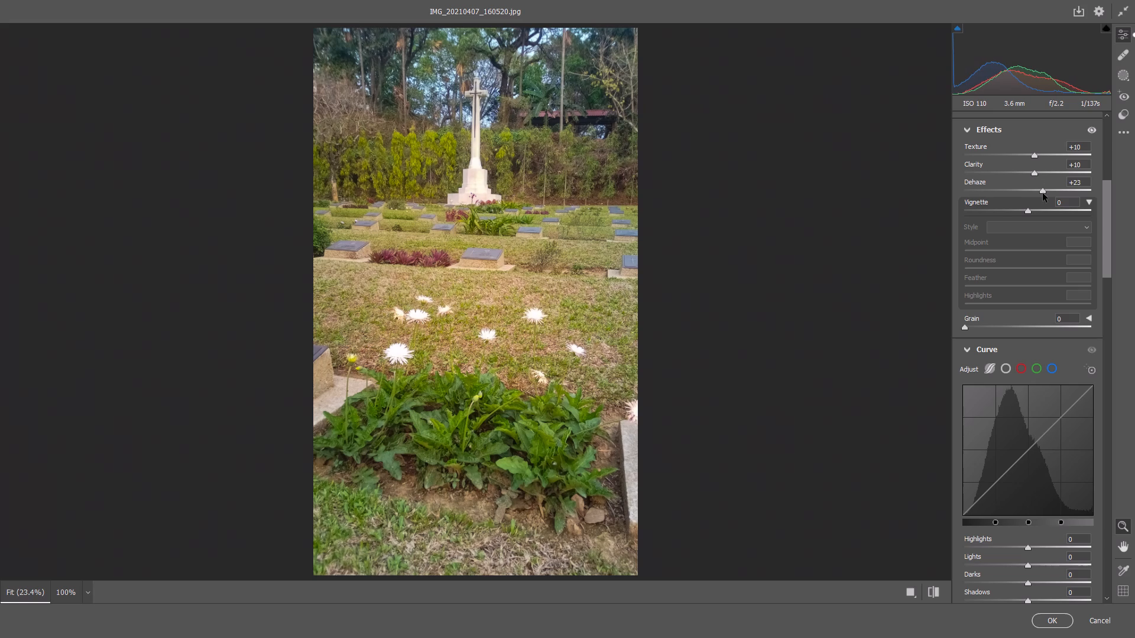
{"action": "left_click_drag", "start_coordinate": [1043, 193], "coordinate": [1031, 193]}
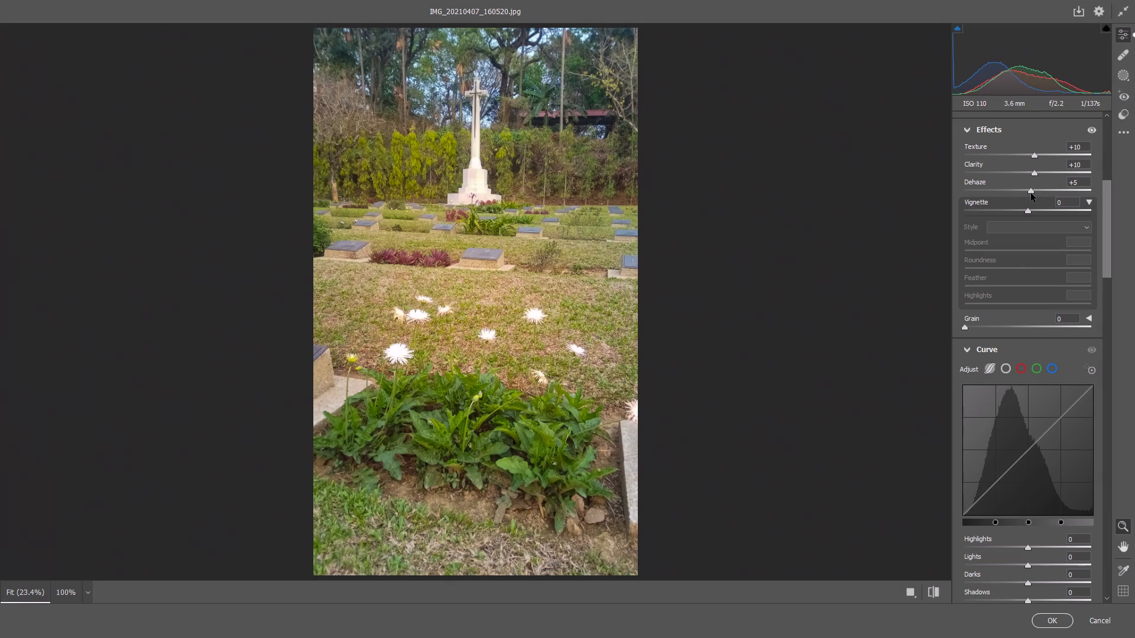
{"action": "left_click_drag", "start_coordinate": [1031, 193], "coordinate": [1035, 193]}
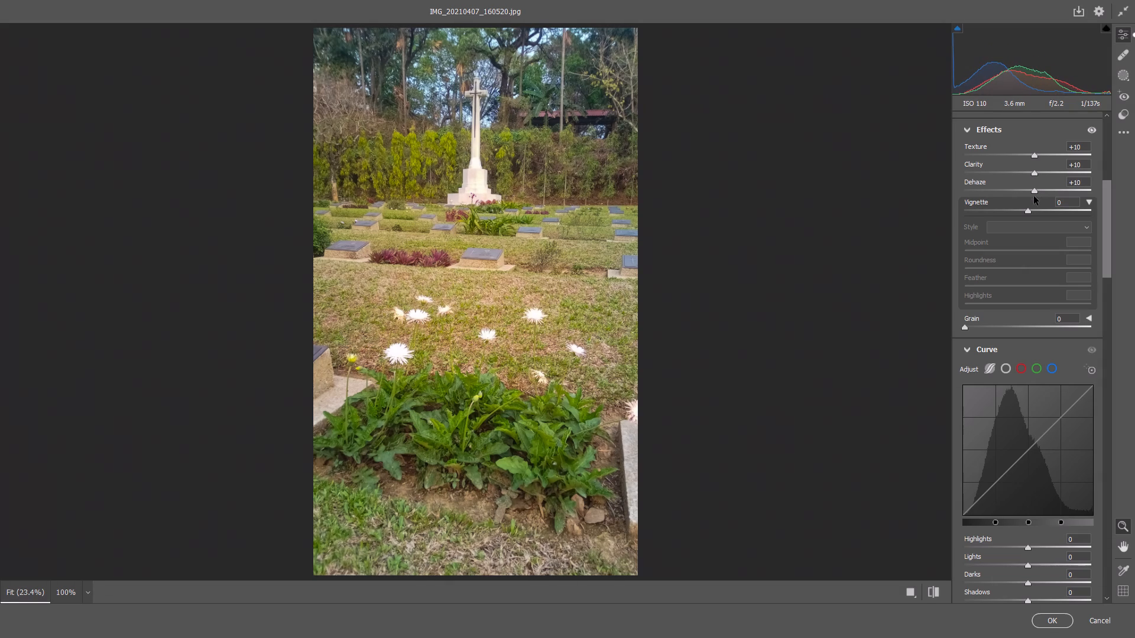
Adjust the parametric tone curve with Highlights -24 and Lights +16, and pull Darks slightly below zero.
{"action": "left_click_drag", "start_coordinate": [1107, 206], "coordinate": [1106, 265]}
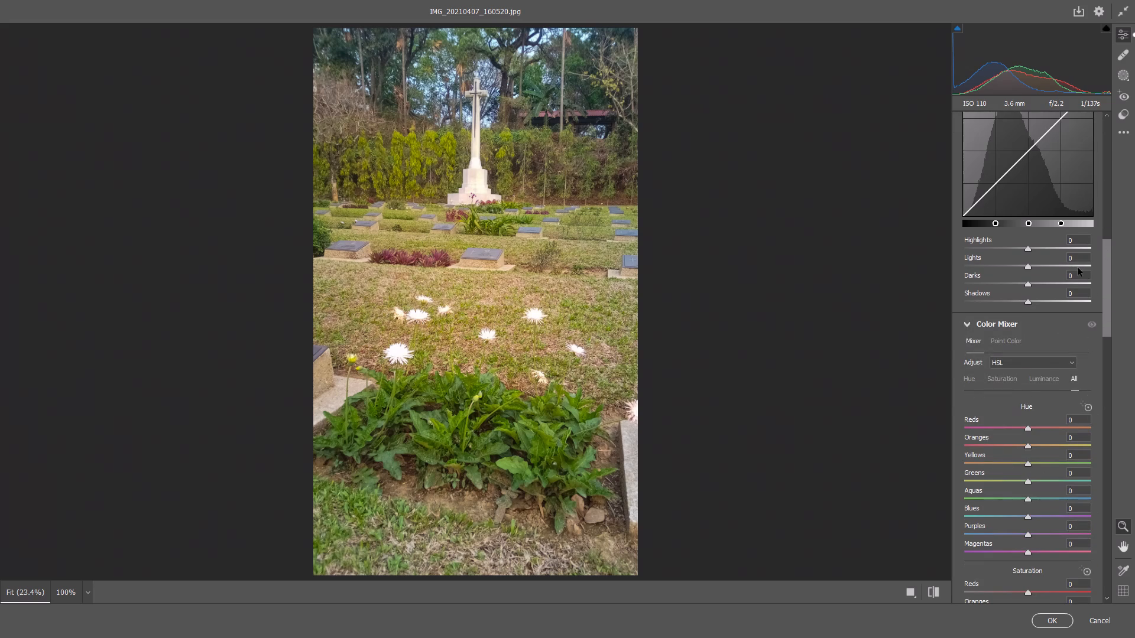
{"action": "left_click_drag", "start_coordinate": [1029, 248], "coordinate": [1013, 248]}
{"action": "left_click_drag", "start_coordinate": [1029, 267], "coordinate": [1047, 272]}
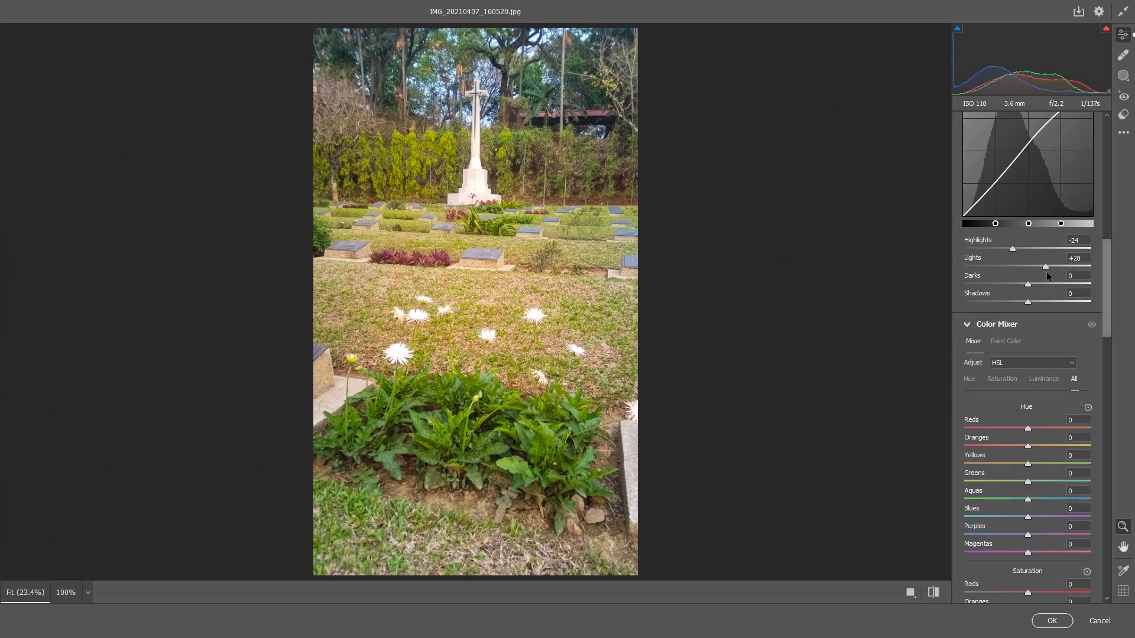
{"action": "left_click_drag", "start_coordinate": [1047, 272], "coordinate": [1039, 269]}
{"action": "left_click_drag", "start_coordinate": [1029, 283], "coordinate": [1040, 288]}
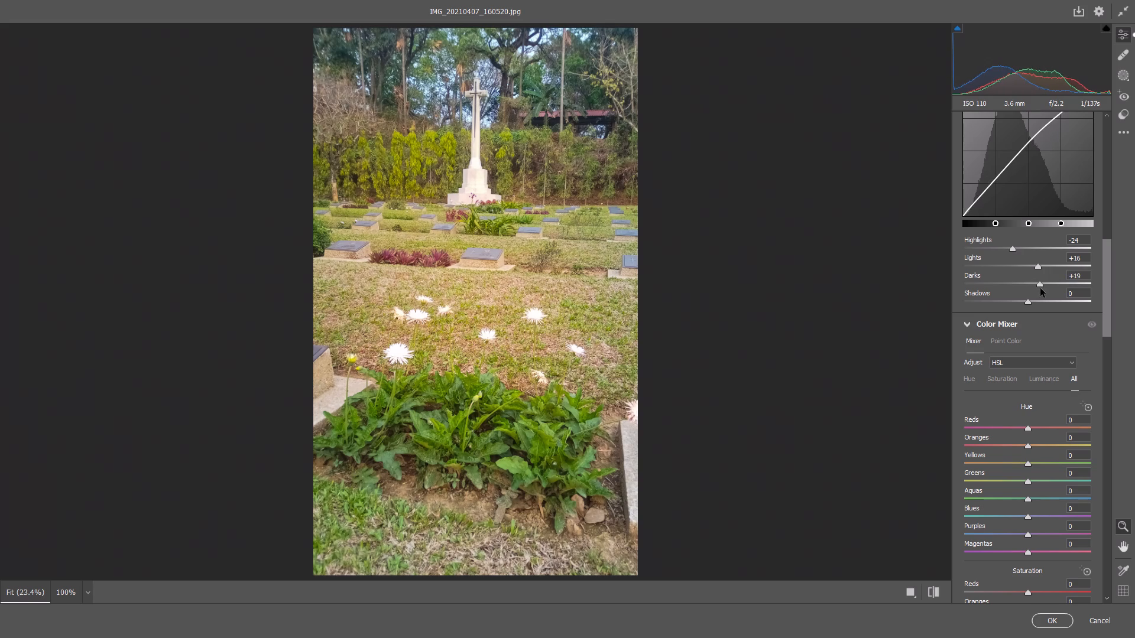
{"action": "left_click_drag", "start_coordinate": [1040, 288], "coordinate": [1022, 274]}
{"action": "right_click_drag", "start_coordinate": [1029, 276], "coordinate": [1022, 274]}
Set Sharpening to 22, Noise Reduction to 14 and Color Noise Reduction to 17, and apply the Camera Raw edits.
{"action": "left_click_drag", "start_coordinate": [1105, 266], "coordinate": [1100, 349]}
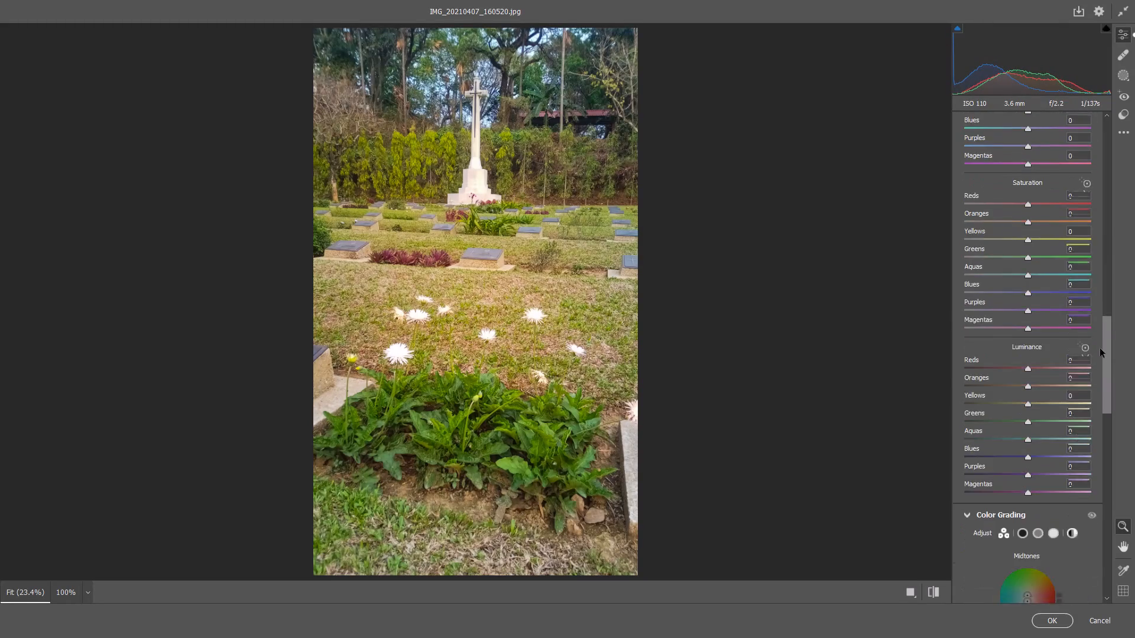
{"action": "left_click_drag", "start_coordinate": [1100, 349], "coordinate": [1105, 445]}
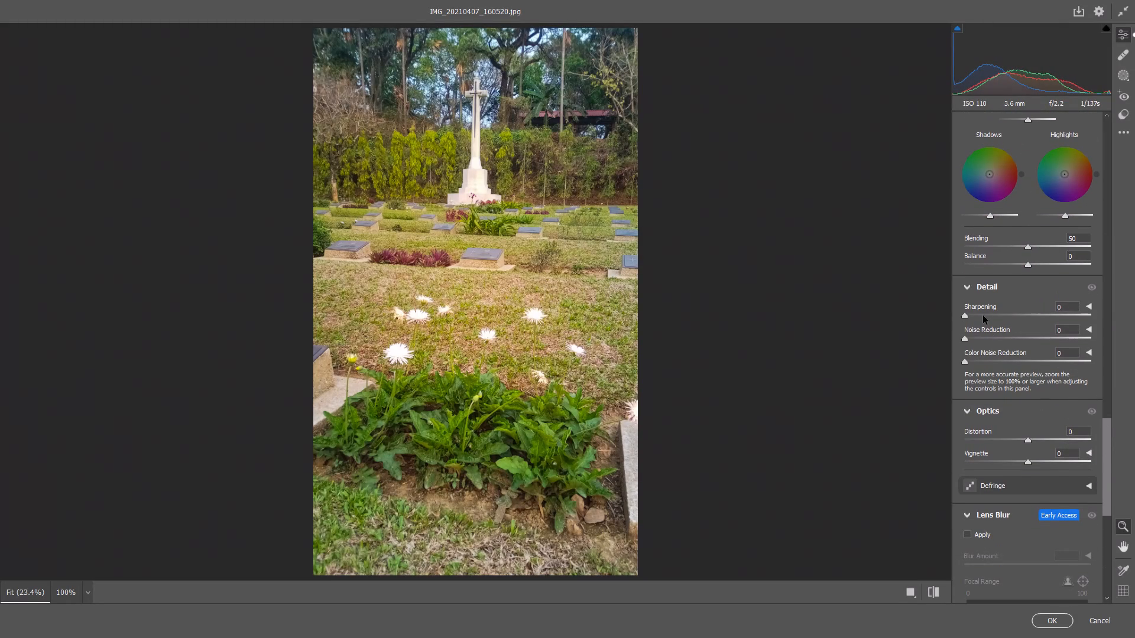
{"action": "left_click", "coordinate": [983, 315]}
{"action": "left_click", "coordinate": [980, 337]}
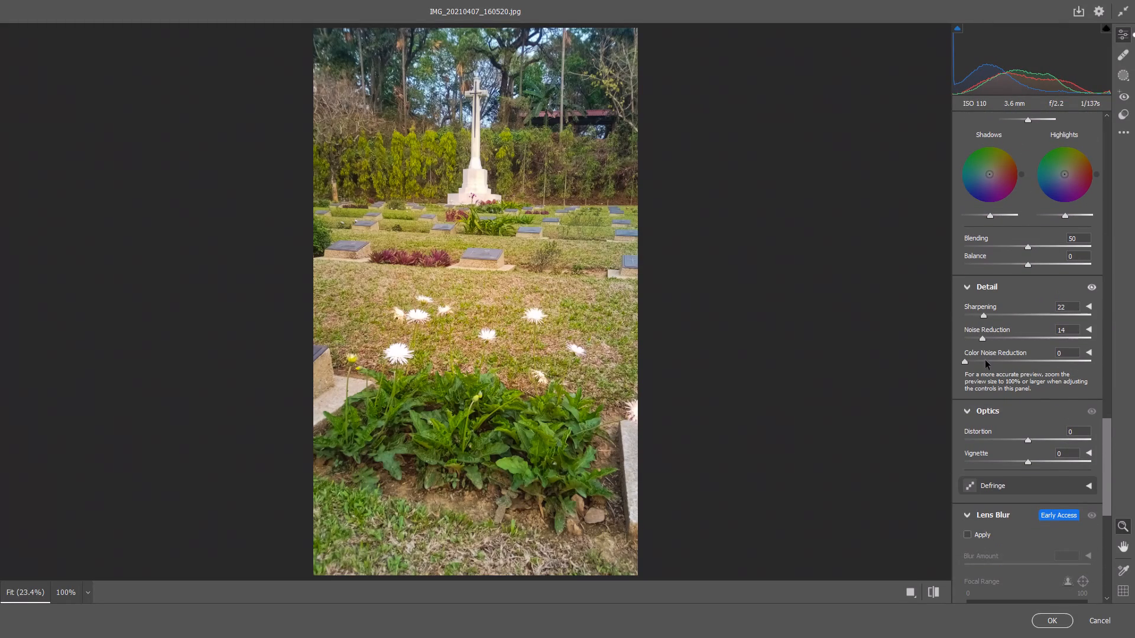
{"action": "left_click", "coordinate": [985, 361]}
{"action": "left_click_drag", "start_coordinate": [1104, 441], "coordinate": [1105, 155]}
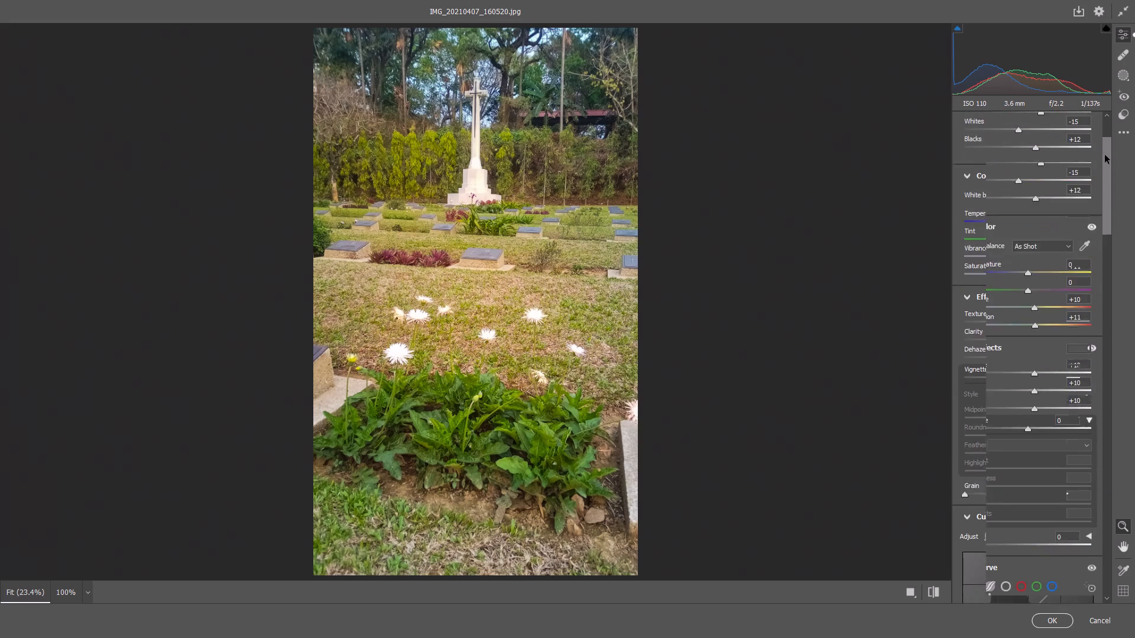
{"action": "left_click_drag", "start_coordinate": [1105, 155], "coordinate": [1110, 135]}
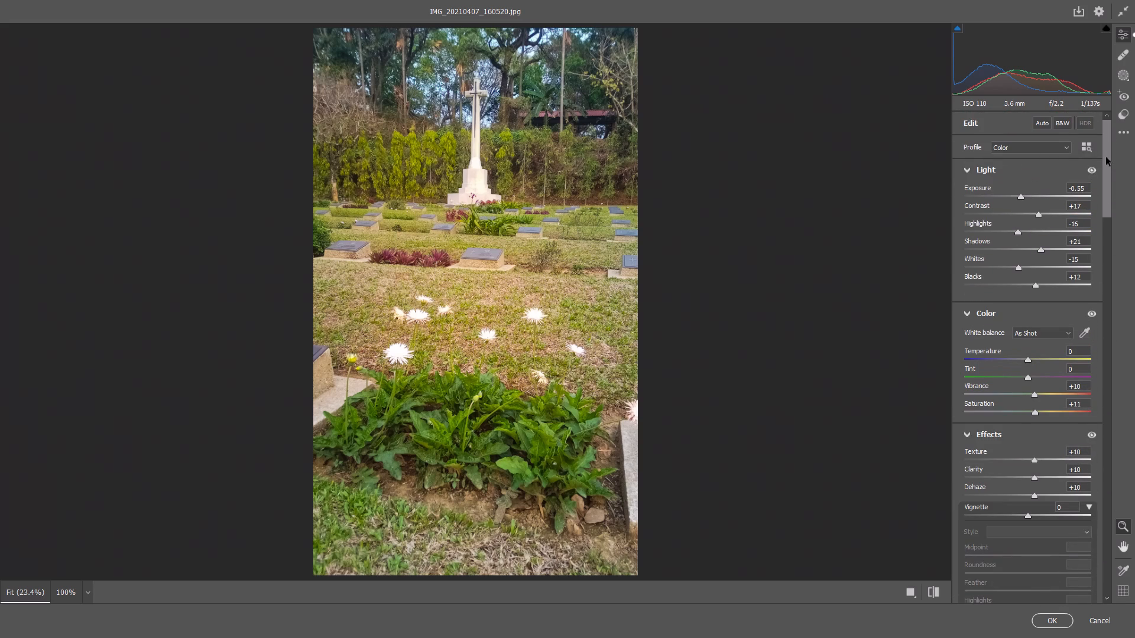
{"action": "left_click", "coordinate": [1050, 620]}
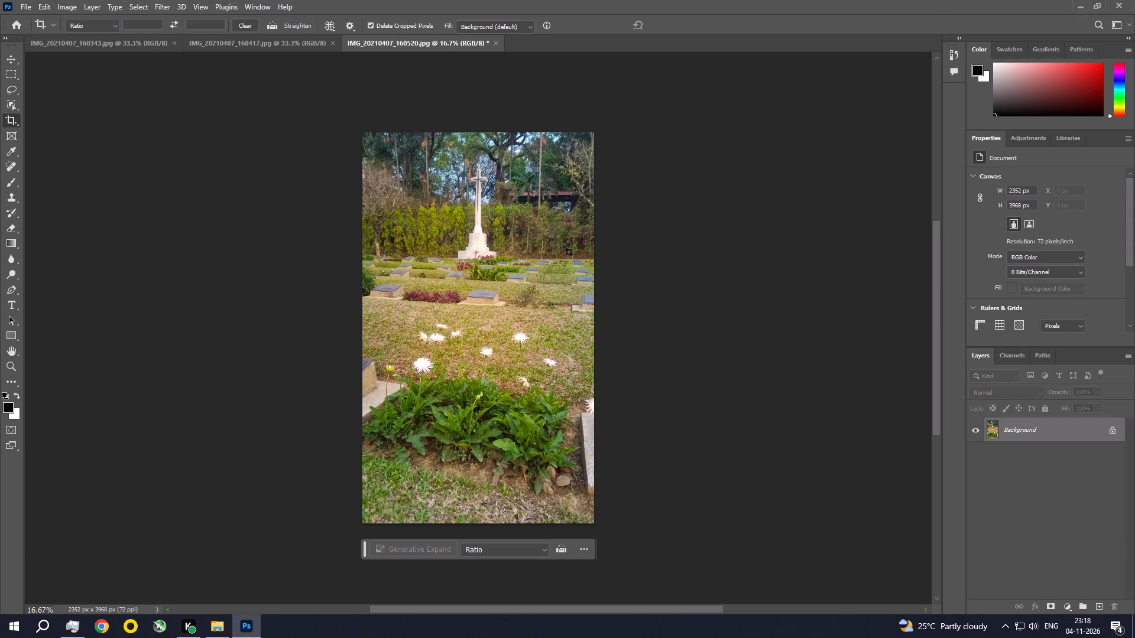
Apply a Photo Filter with Warming Filter (85) at 25% density to the cemetery photo, preserving luminosity.
{"action": "left_click", "coordinate": [73, 4]}
{"action": "left_click", "coordinate": [93, 40]}
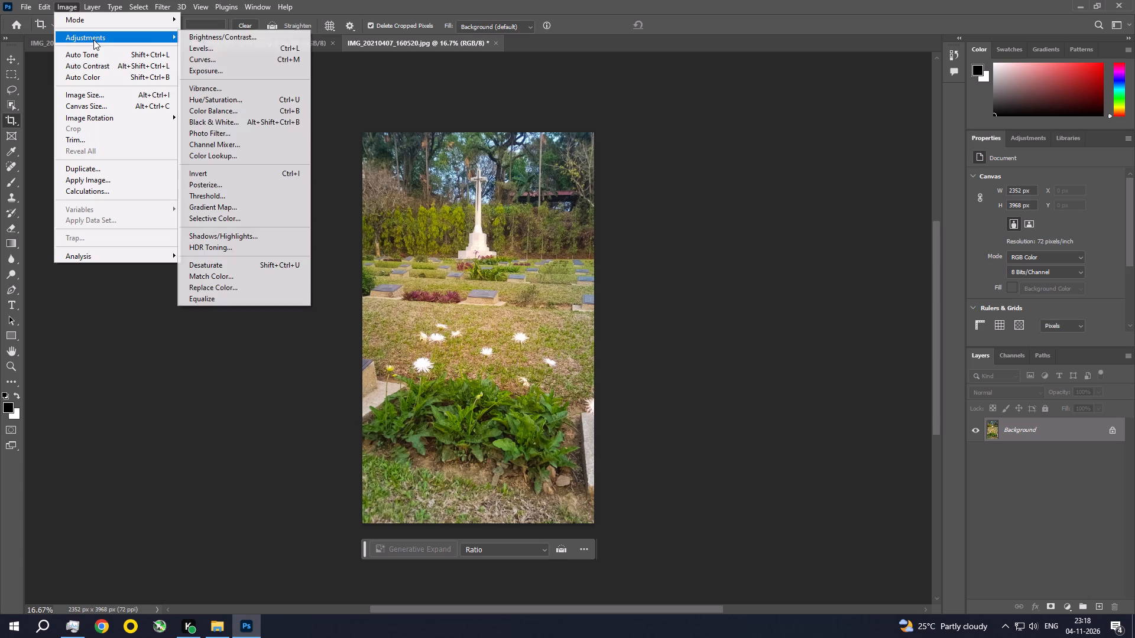
{"action": "left_click", "coordinate": [241, 130]}
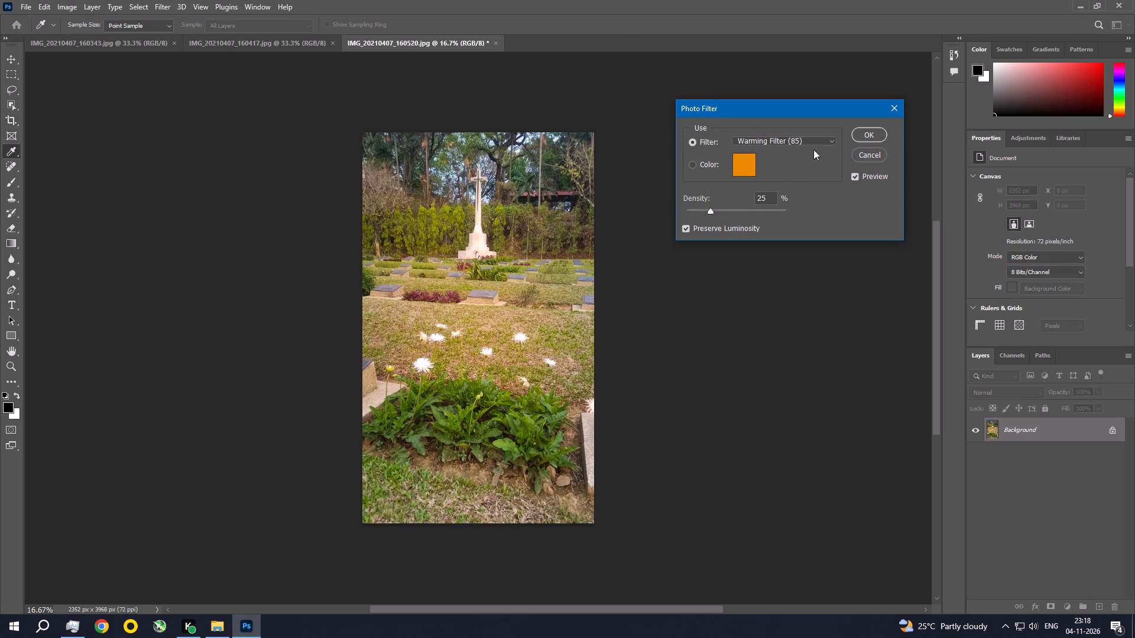
{"action": "left_click", "coordinate": [864, 135]}
Apply an Exposure adjustment to the cemetery photo with Offset 0.0050, leaving Exposure at 0 and Gamma Correction at 1.00.
{"action": "left_click", "coordinate": [67, 3]}
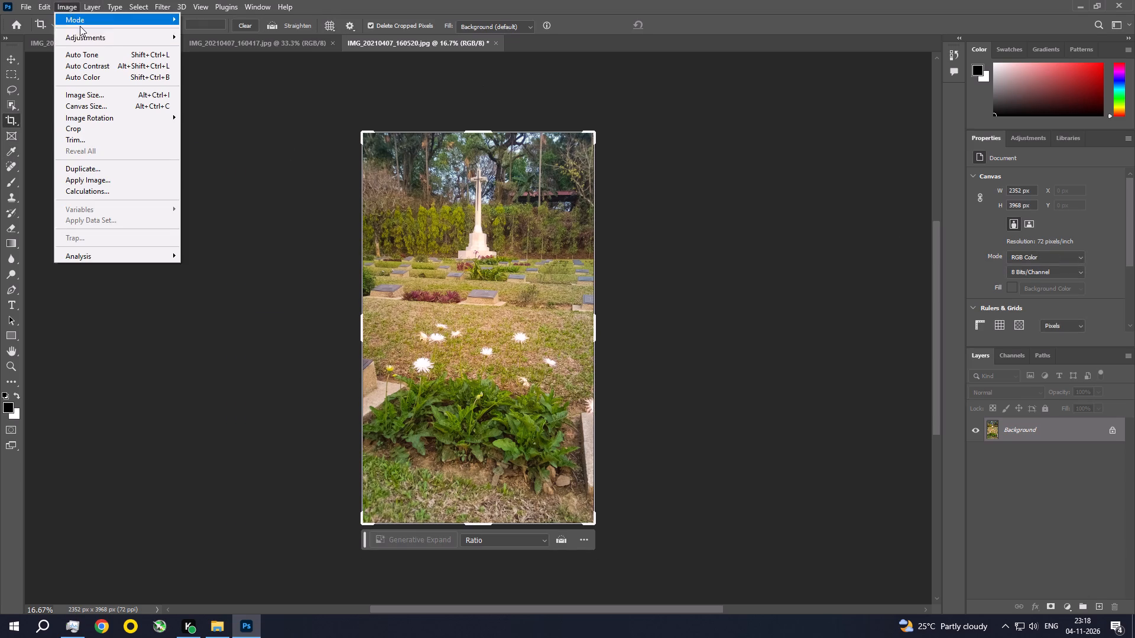
{"action": "left_click", "coordinate": [83, 38]}
{"action": "left_click", "coordinate": [228, 73]}
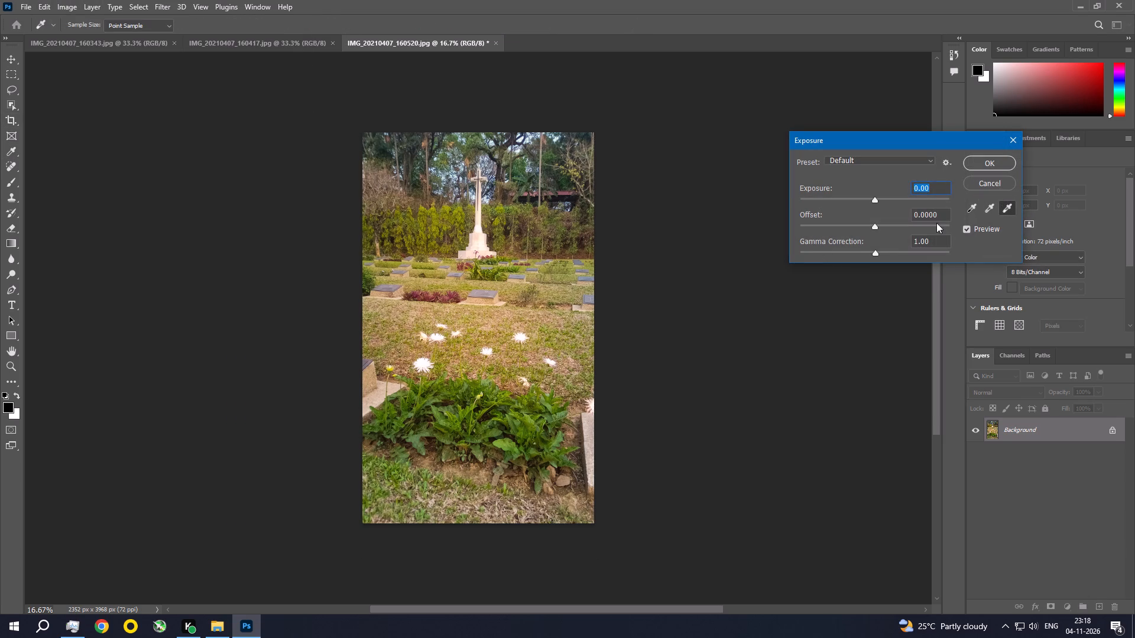
{"action": "left_click", "coordinate": [937, 214]}
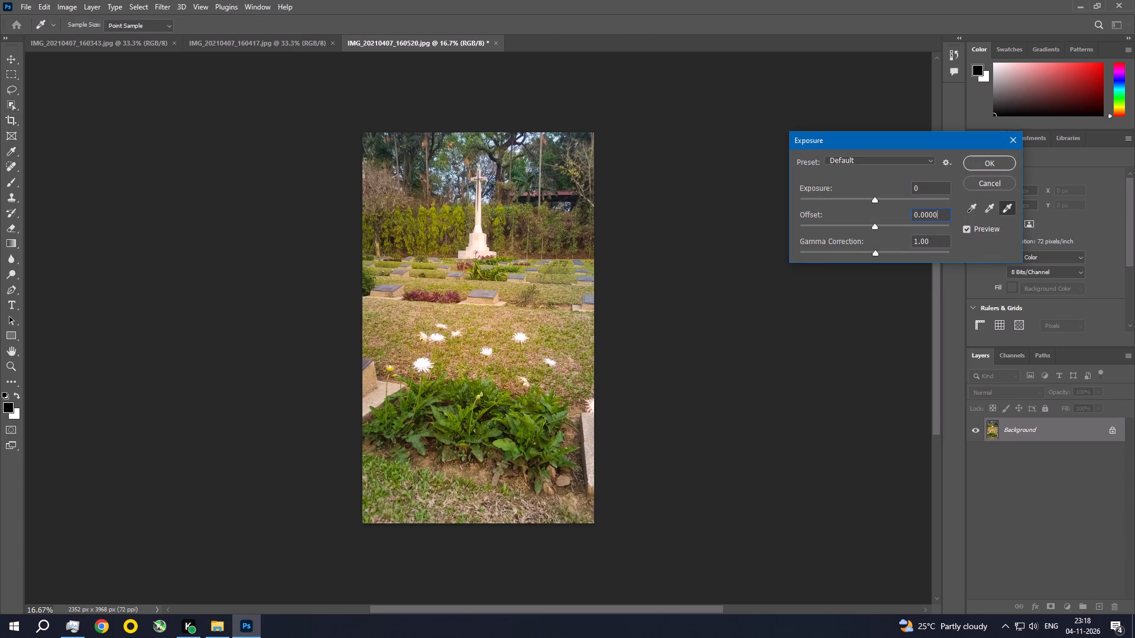
{"action": "key", "text": "BackSpace"}
{"action": "key", "text": "BackSpace"}
{"action": "type", "text": "50"}
{"action": "left_click", "coordinate": [985, 159]}
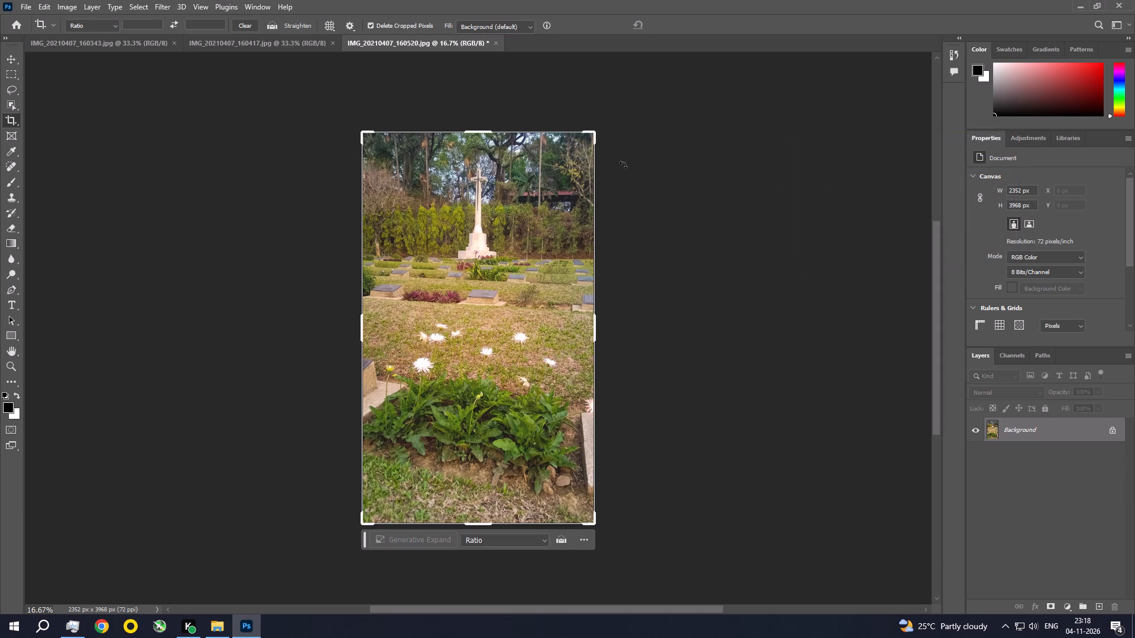
Save the edited IMG_20210407_160520.jpg cemetery photo as a JPEG and close it.
{"action": "left_click", "coordinate": [12, 58]}
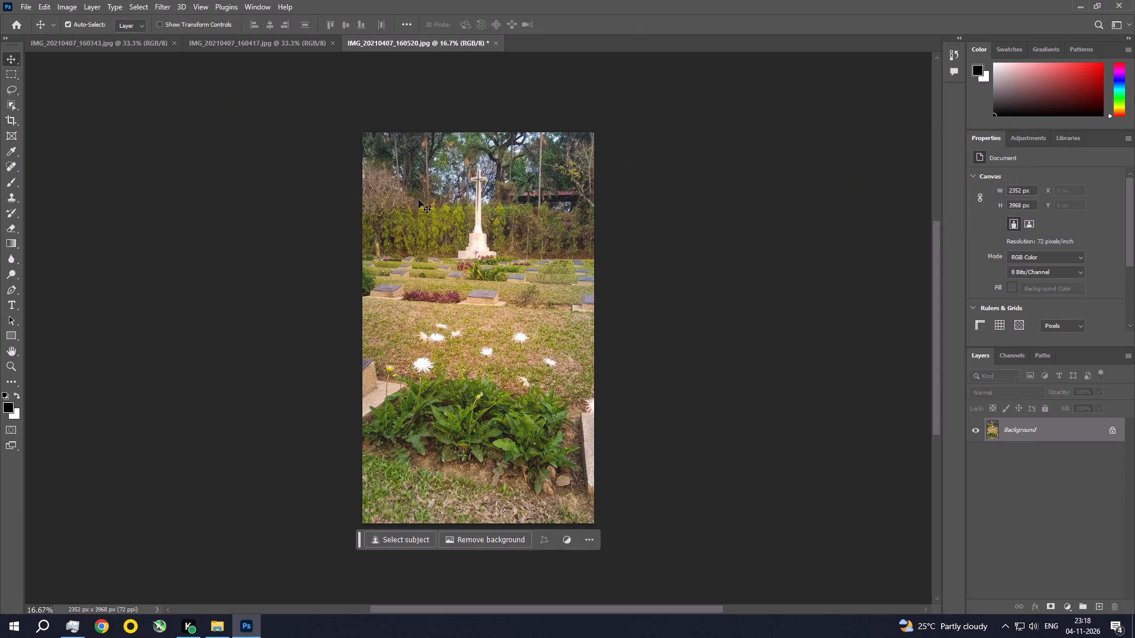
{"action": "left_click", "coordinate": [956, 35]}
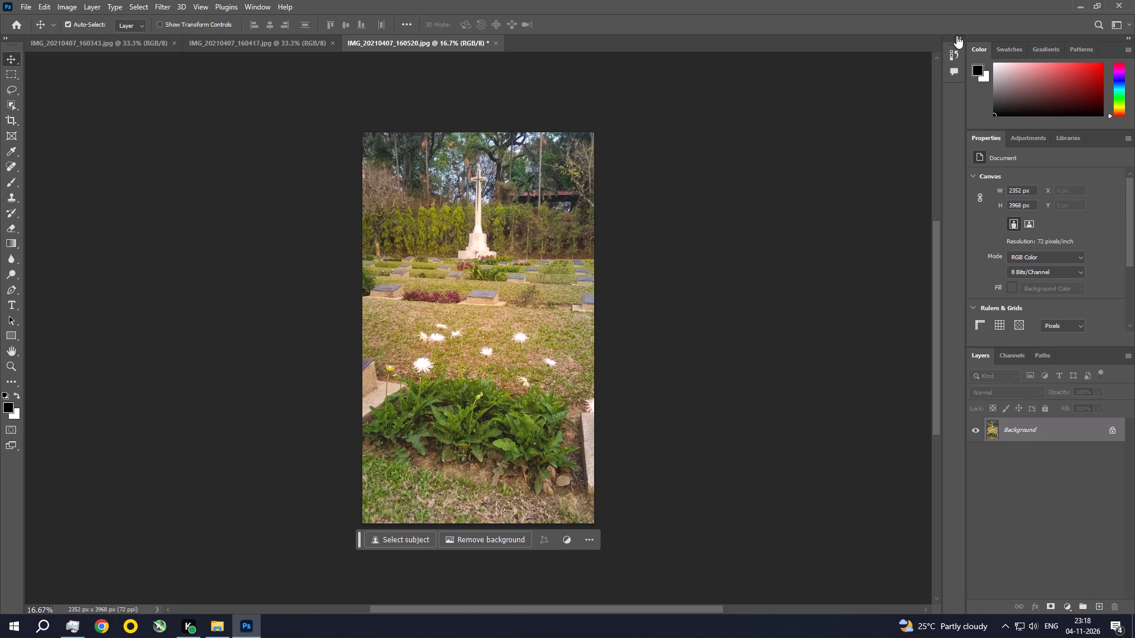
{"action": "left_click", "coordinate": [956, 35]}
{"action": "key", "text": "ctrl+s"}
{"action": "left_click", "coordinate": [624, 163]}
{"action": "left_click", "coordinate": [628, 155]}
{"action": "left_click", "coordinate": [489, 44]}
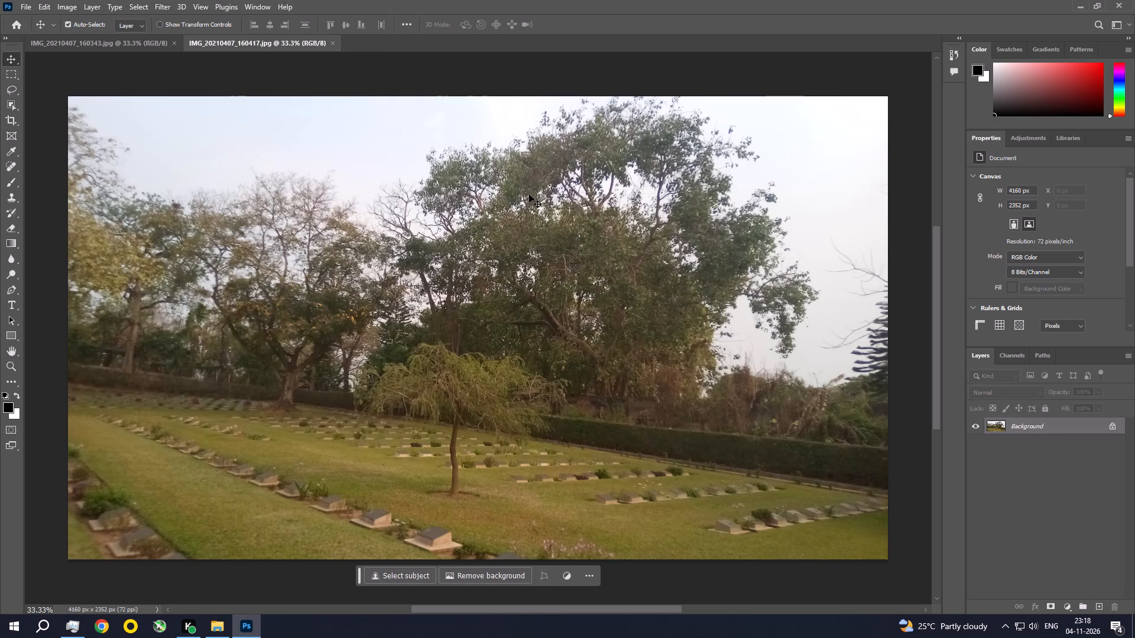
Reapply the last-used Camera Raw Filter settings to the tree photo IMG_20210407_160417.jpg.
{"action": "double_click", "coordinate": [159, 13]}
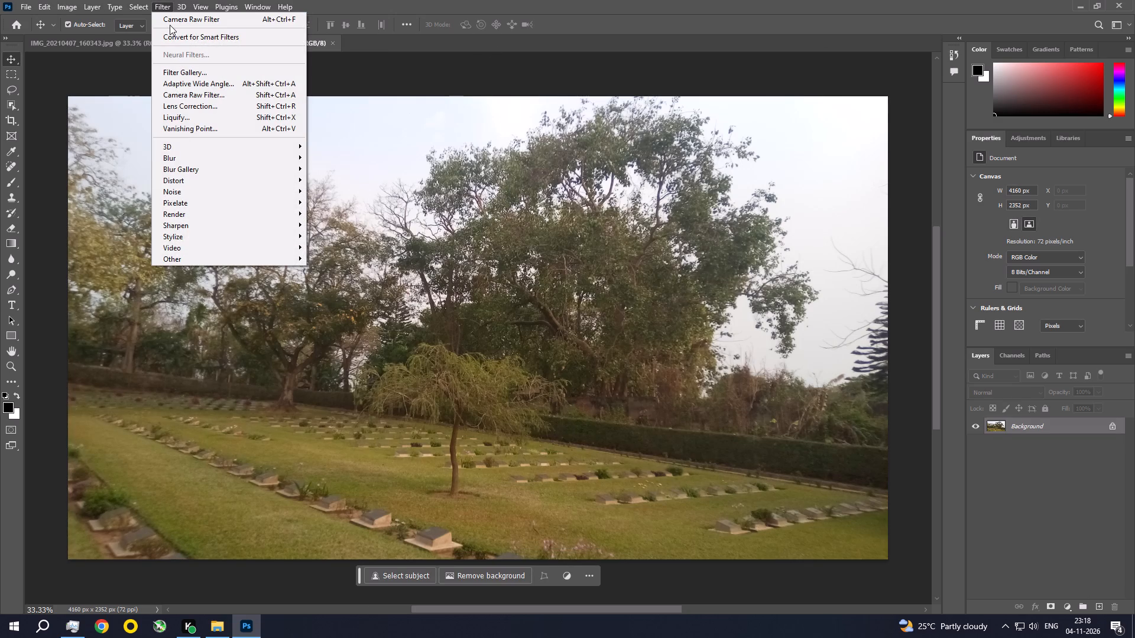
{"action": "left_click", "coordinate": [185, 19]}
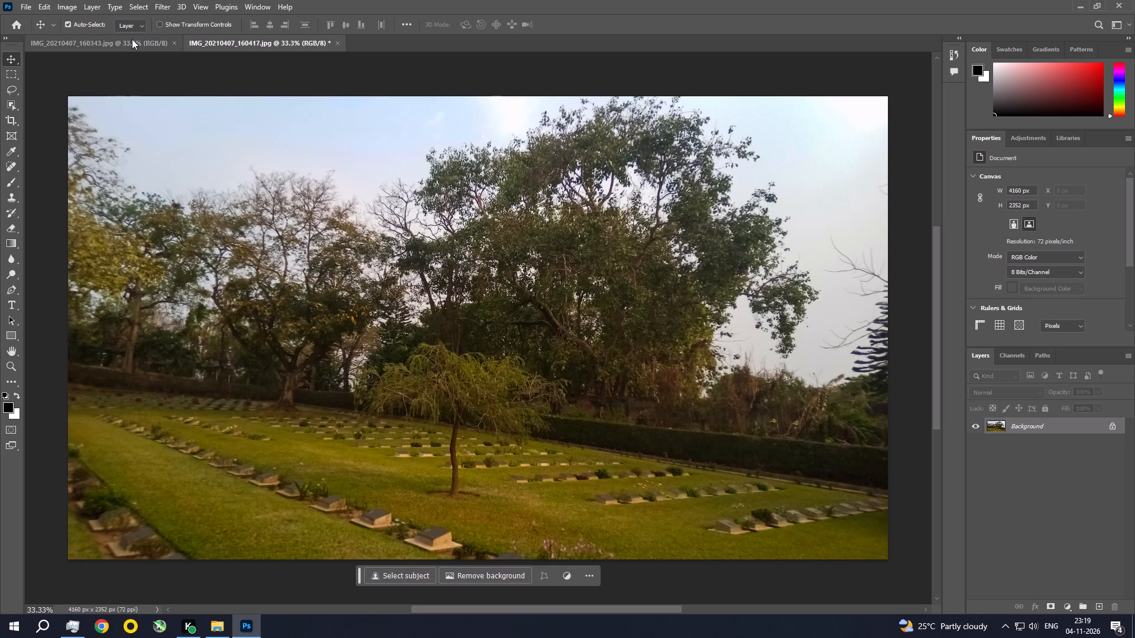
Apply a Brightness/Contrast adjustment to the tree photo with Brightness slightly below zero and Contrast slightly above zero.
{"action": "left_click", "coordinate": [67, 8]}
{"action": "left_click", "coordinate": [70, 38]}
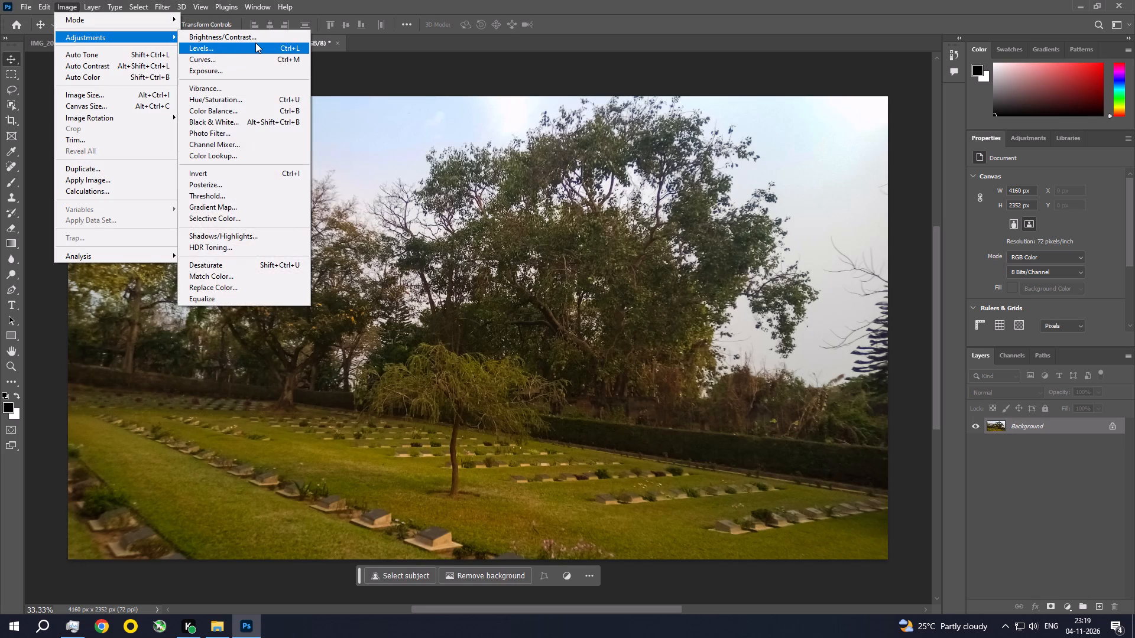
{"action": "left_click", "coordinate": [257, 37]}
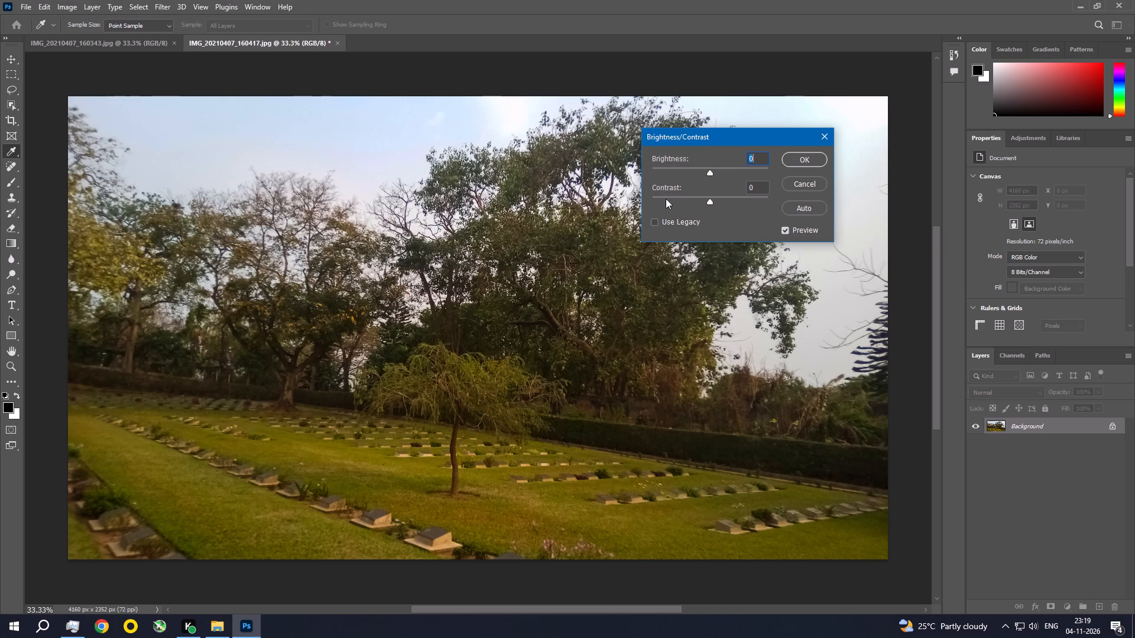
{"action": "left_click_drag", "start_coordinate": [709, 170], "coordinate": [704, 171]}
{"action": "left_click_drag", "start_coordinate": [708, 199], "coordinate": [718, 202]}
{"action": "left_click", "coordinate": [794, 157]}
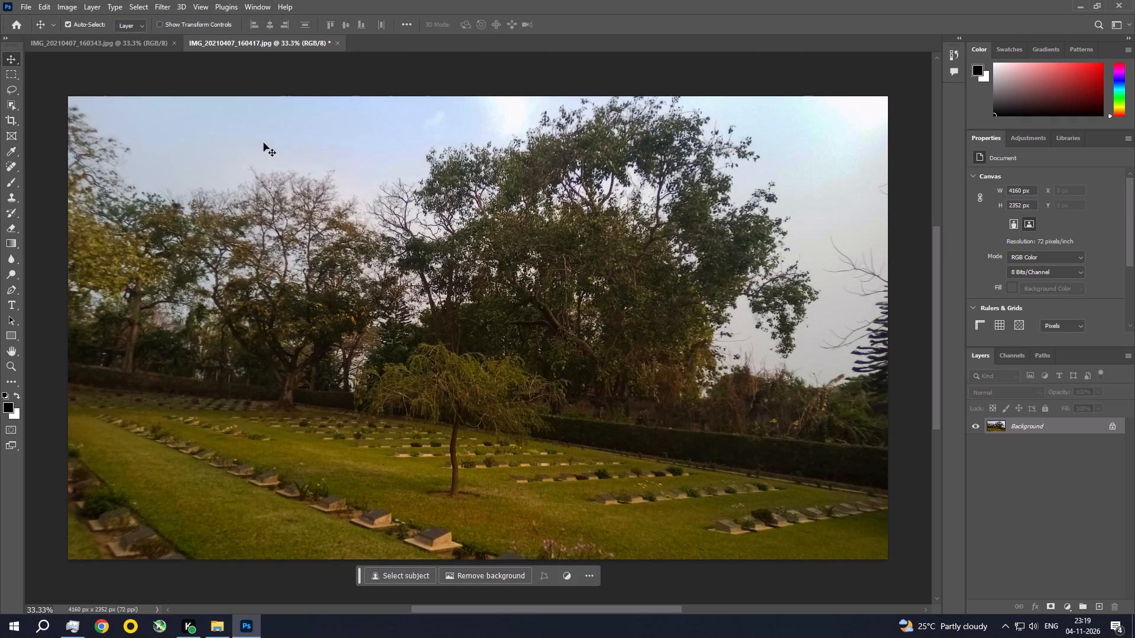
Apply a Photo Filter with Warming Filter (85) at 25% density to the tree photo, preserving luminosity.
{"action": "left_click", "coordinate": [61, 2]}
{"action": "left_click", "coordinate": [77, 40]}
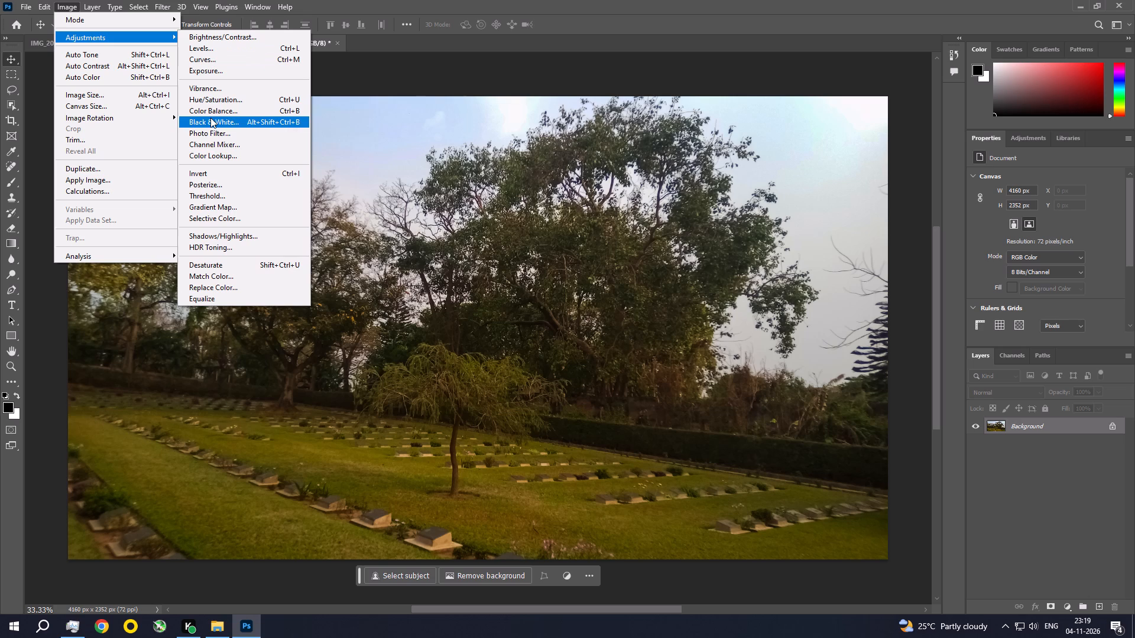
{"action": "left_click", "coordinate": [215, 132]}
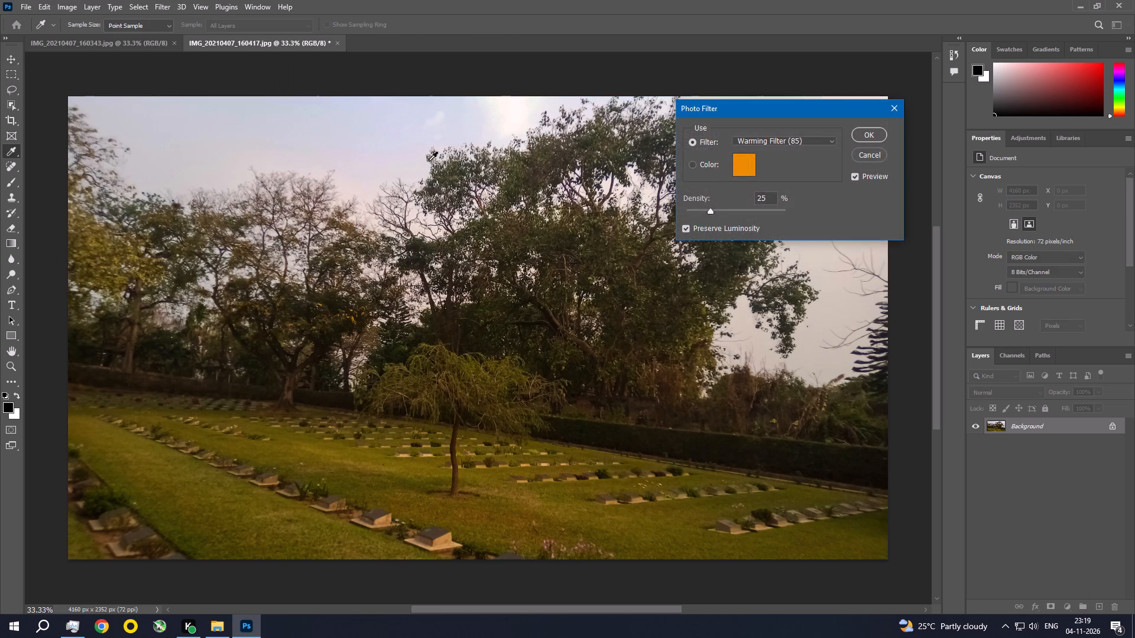
{"action": "left_click", "coordinate": [858, 134]}
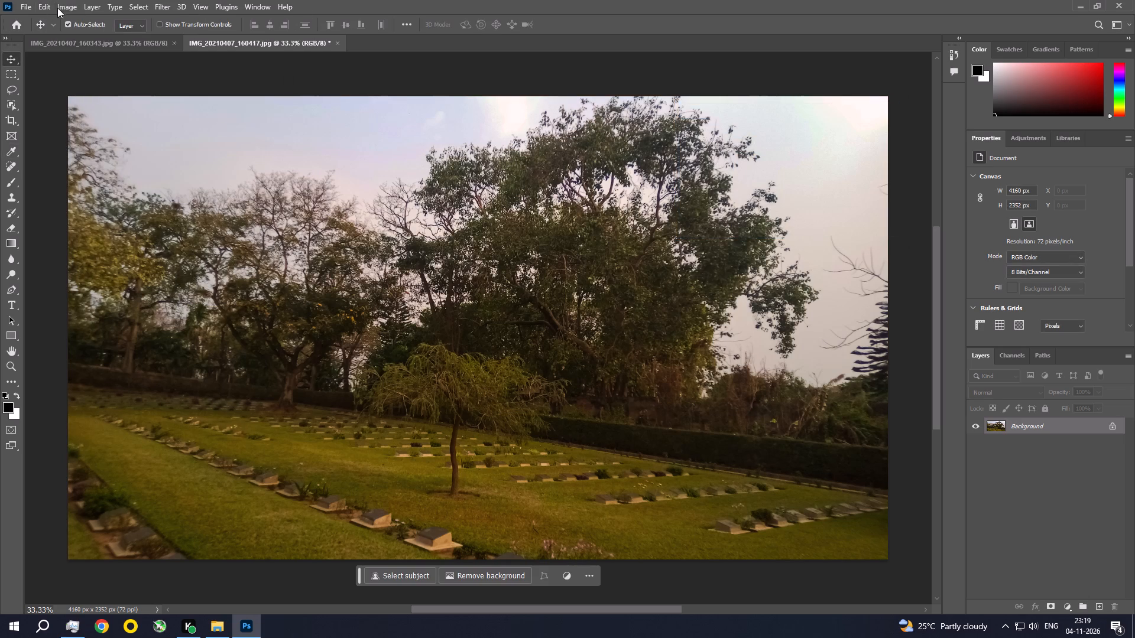
Apply an Exposure adjustment to the tree photo with Offset 0.0050, leaving Exposure at 0 and Gamma Correction at 1.00.
{"action": "left_click", "coordinate": [64, 5]}
{"action": "left_click", "coordinate": [73, 33]}
{"action": "left_click", "coordinate": [238, 74]}
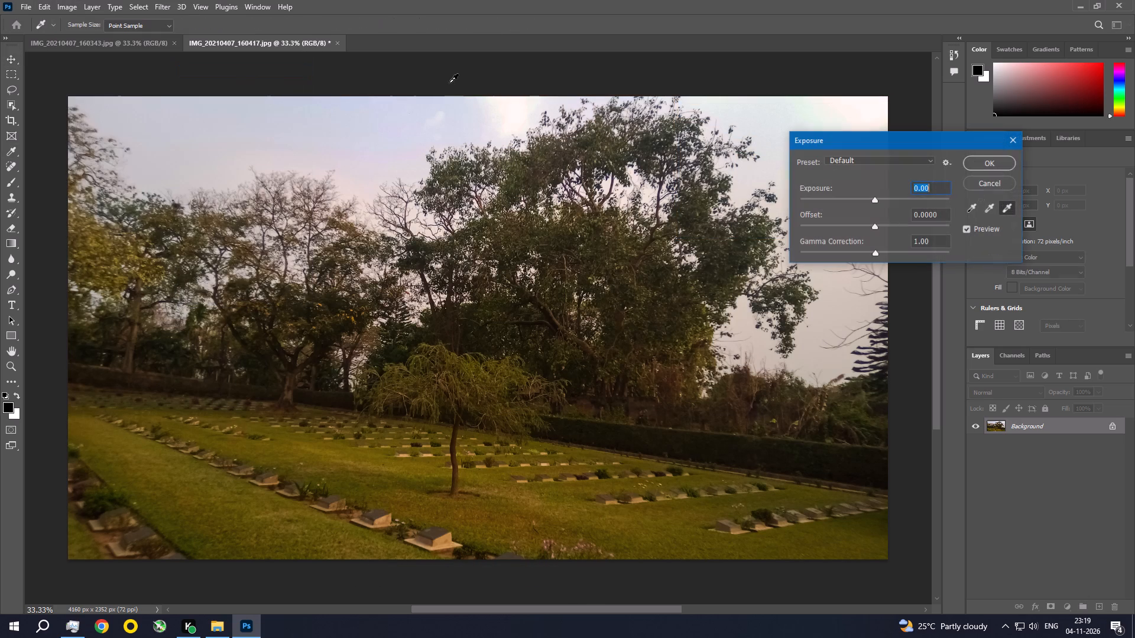
{"action": "left_click", "coordinate": [941, 216]}
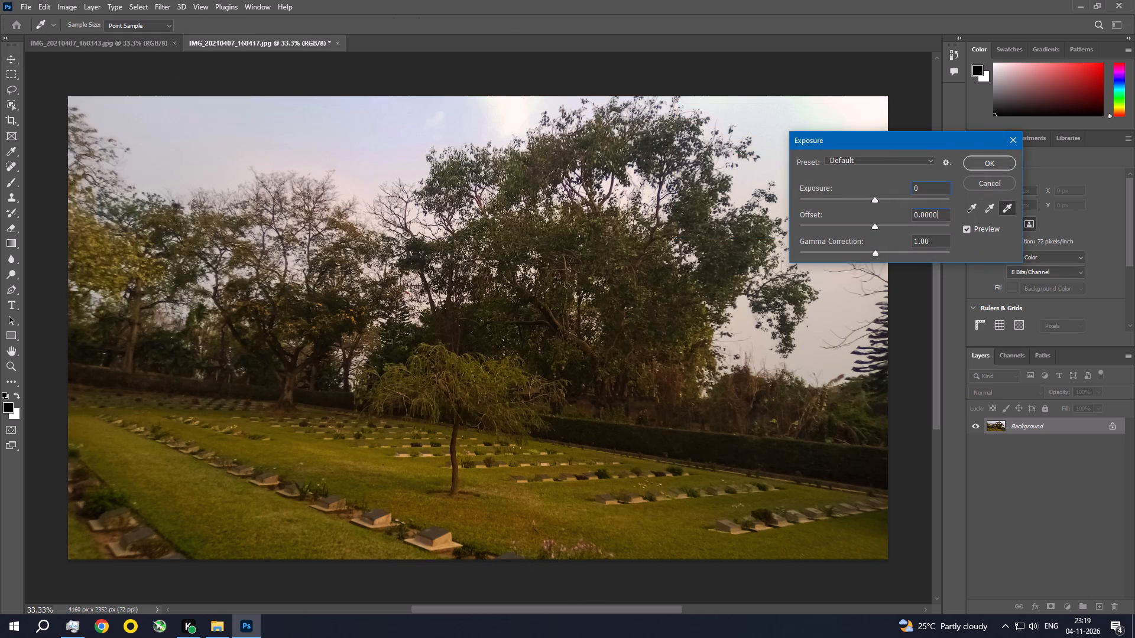
{"action": "key", "text": "BackSpace"}
{"action": "key", "text": "BackSpace"}
{"action": "type", "text": "50"}
{"action": "key", "text": "Return"}
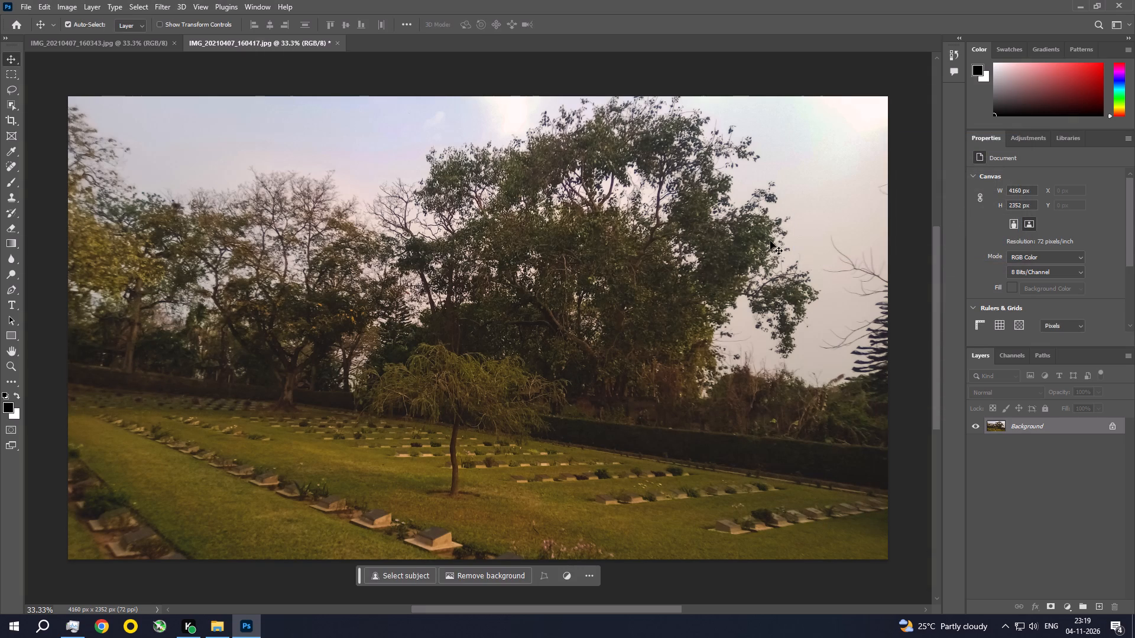
Save the tree photo as a baseline (standard) JPEG at Maximum quality 12 and close it.
{"action": "key", "text": "ctrl+s"}
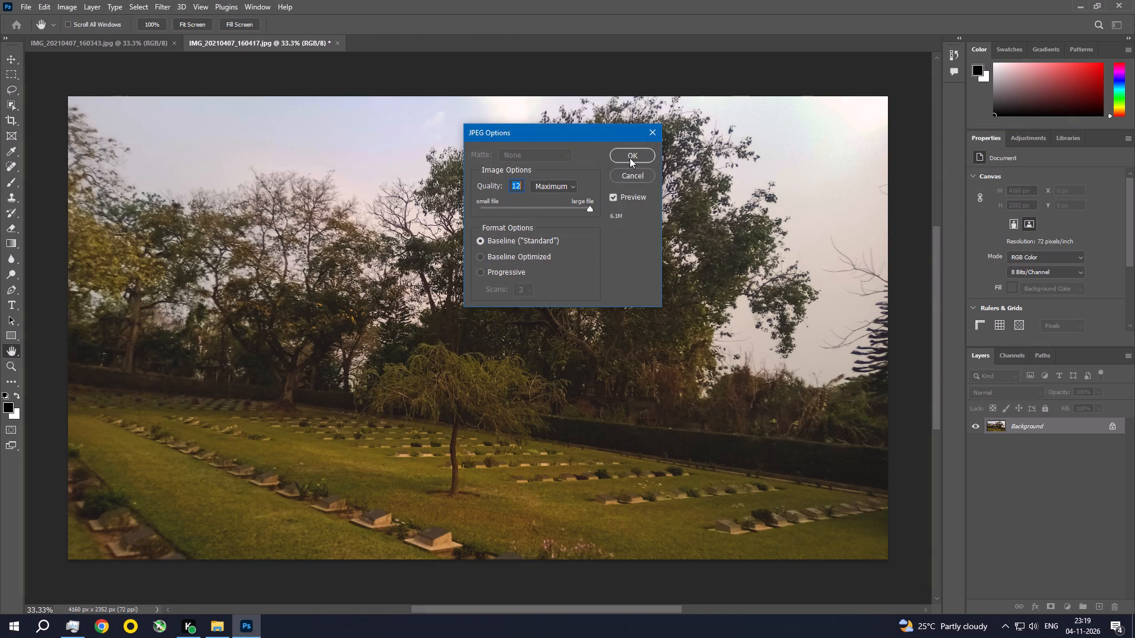
{"action": "left_click", "coordinate": [630, 158]}
{"action": "left_click", "coordinate": [333, 41]}
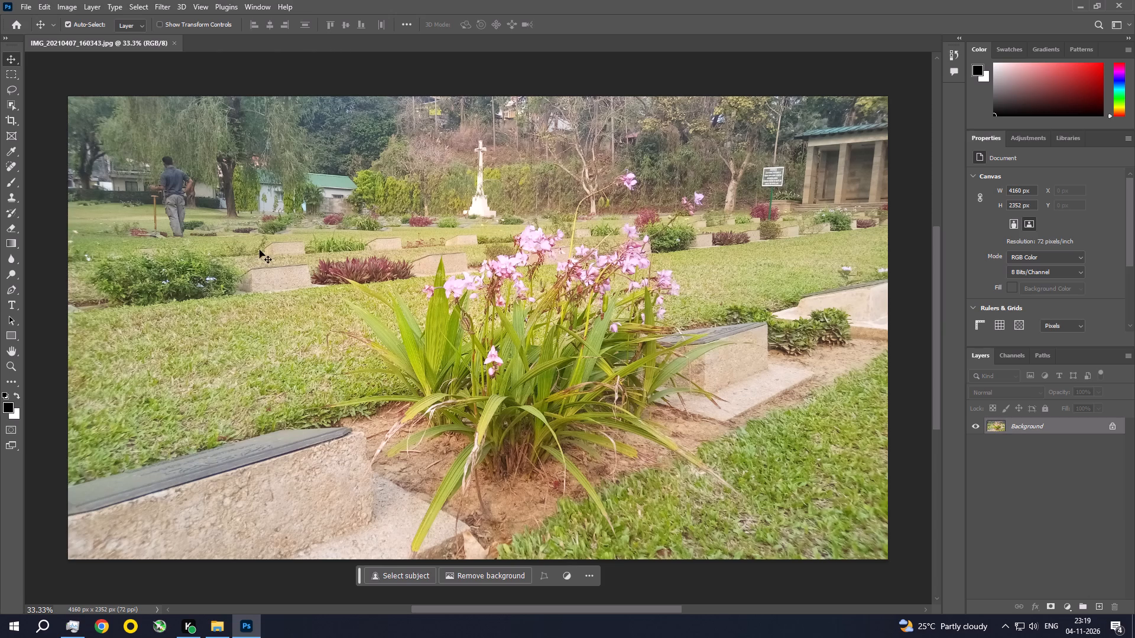
Crop both sides of the flower photo IMG_20210407_160343.jpg to about 2252 x 2352 px around the pink flowers.
{"action": "left_click", "coordinate": [11, 121]}
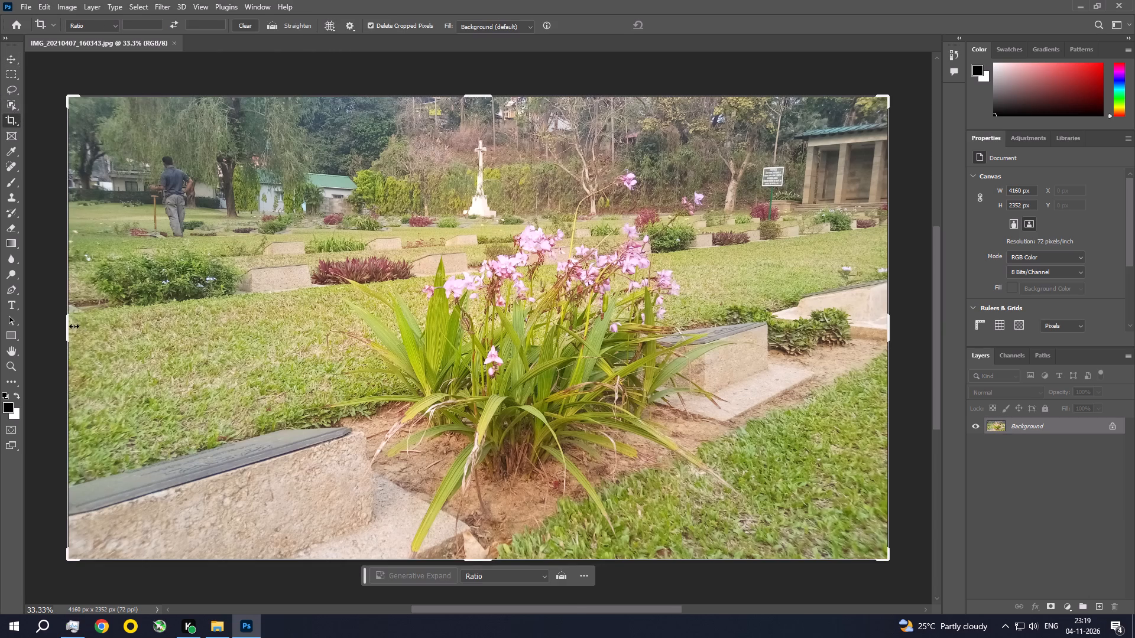
{"action": "left_click_drag", "start_coordinate": [67, 327], "coordinate": [182, 339]}
{"action": "left_click_drag", "start_coordinate": [774, 302], "coordinate": [726, 328]}
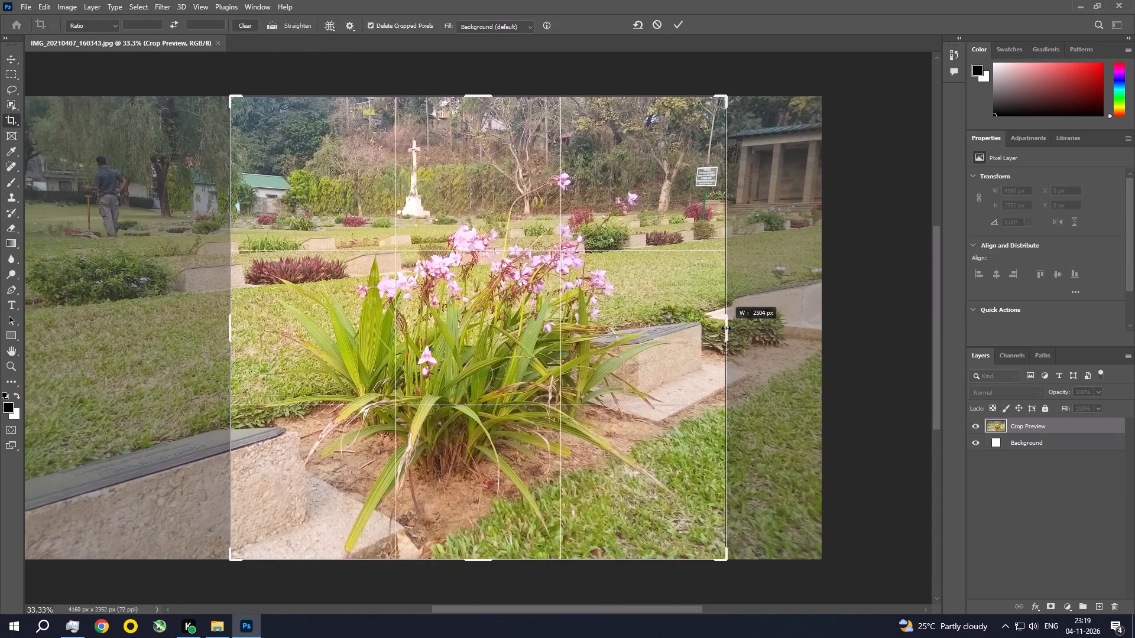
{"action": "left_click_drag", "start_coordinate": [726, 328], "coordinate": [711, 344]}
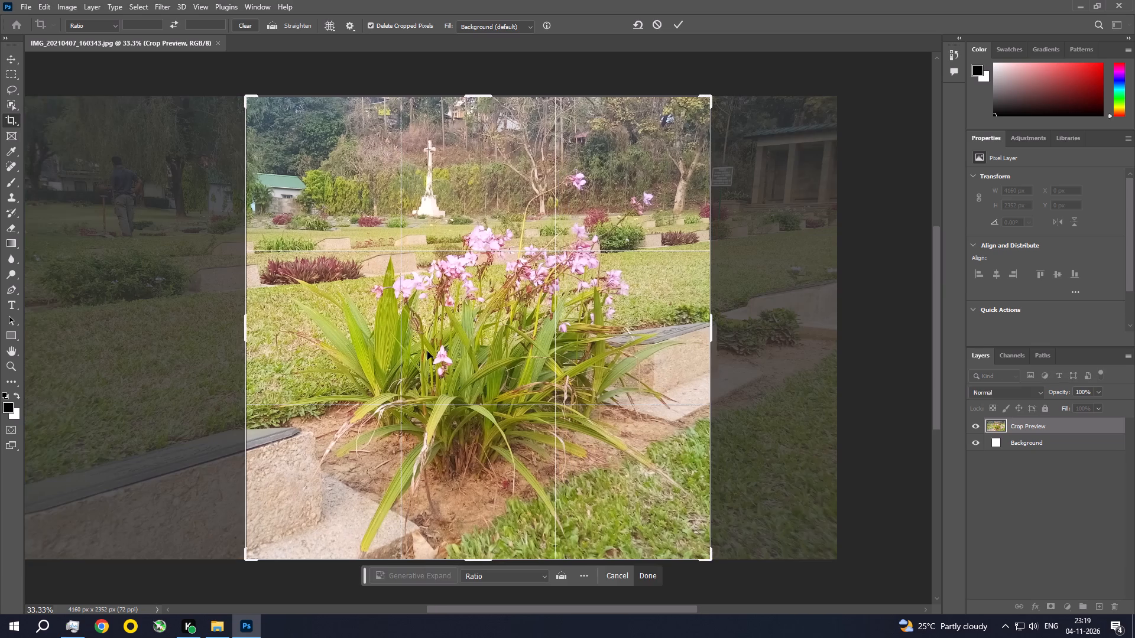
{"action": "left_click_drag", "start_coordinate": [241, 345], "coordinate": [251, 350]}
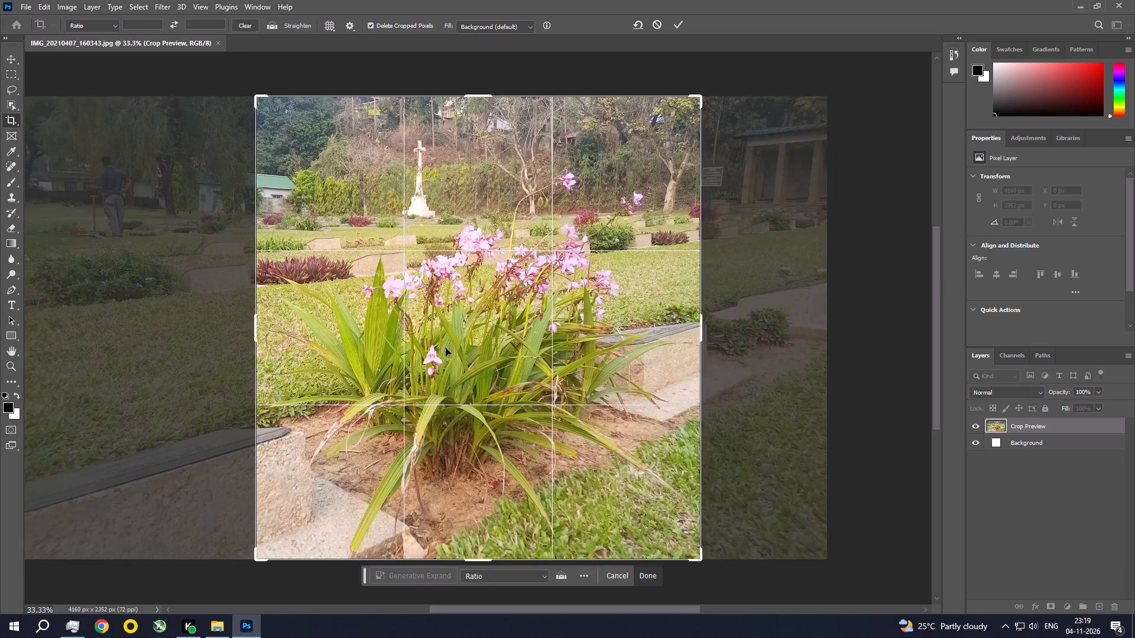
{"action": "double_click", "coordinate": [446, 348]}
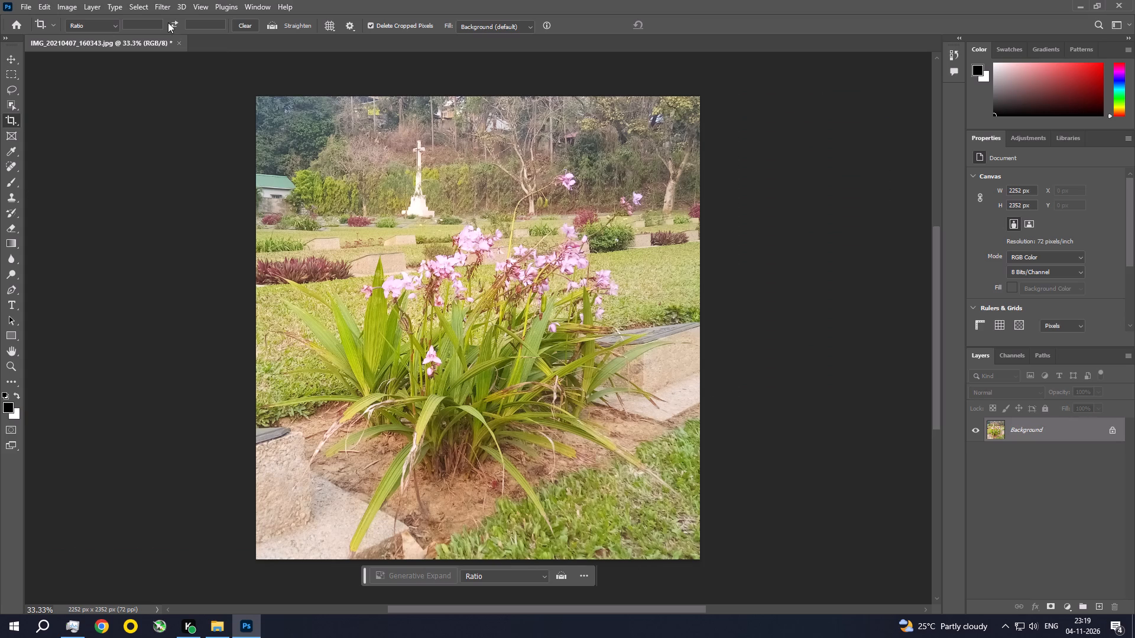
Open the flower photo in the Camera Raw Filter and set Exposure to -1.05, Contrast to +21 and Highlights to -18.
{"action": "left_click", "coordinate": [157, 2]}
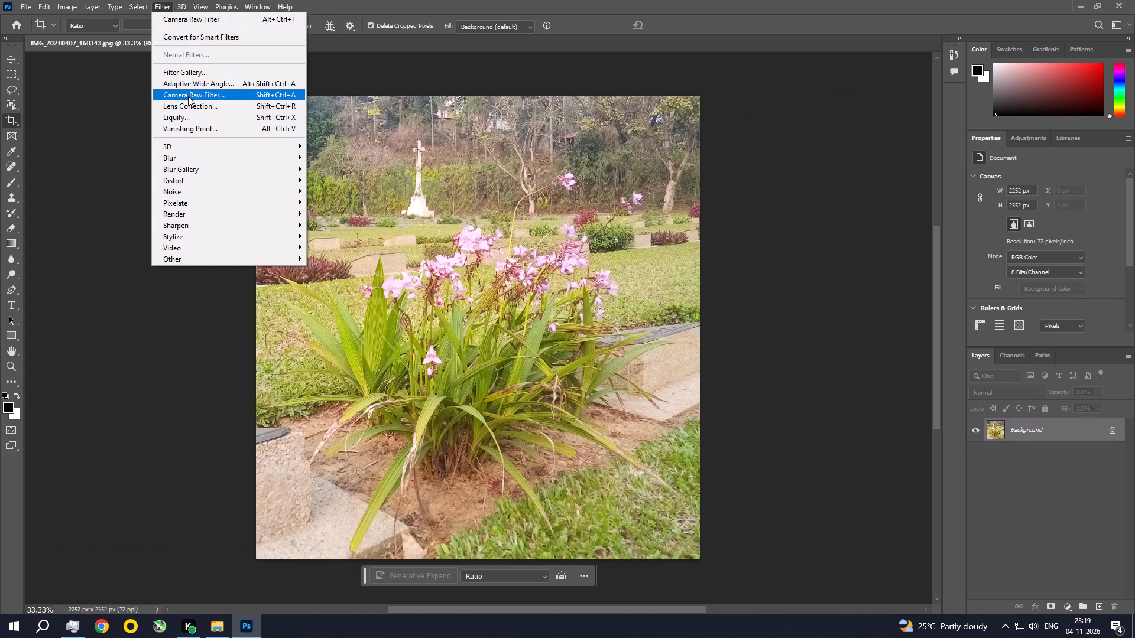
{"action": "left_click", "coordinate": [188, 96]}
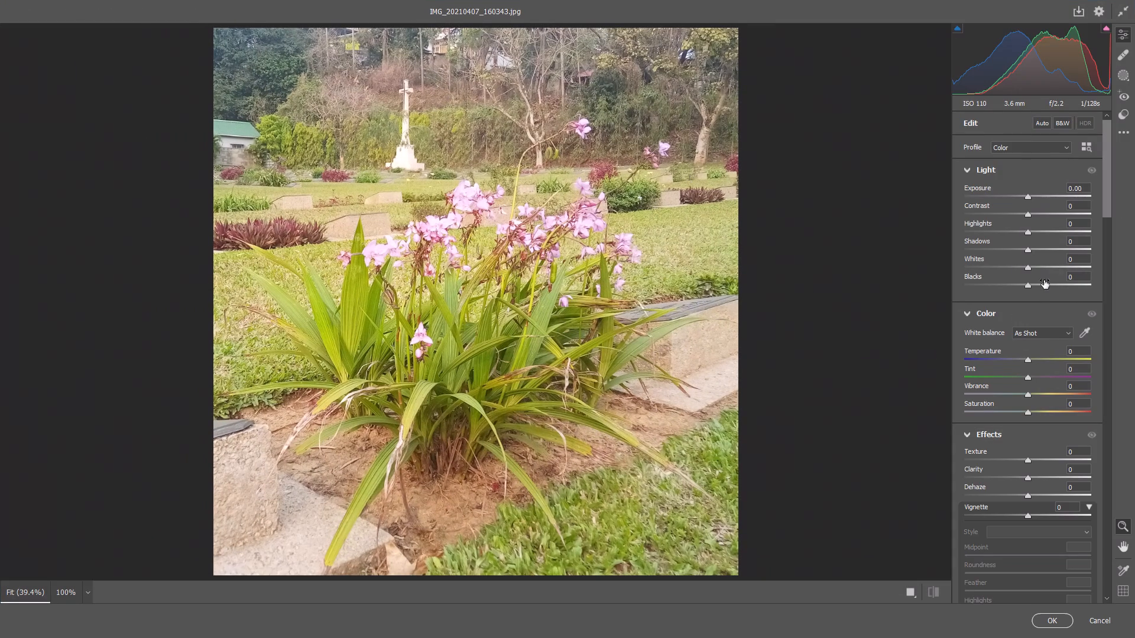
{"action": "left_click_drag", "start_coordinate": [1030, 194], "coordinate": [1019, 197]}
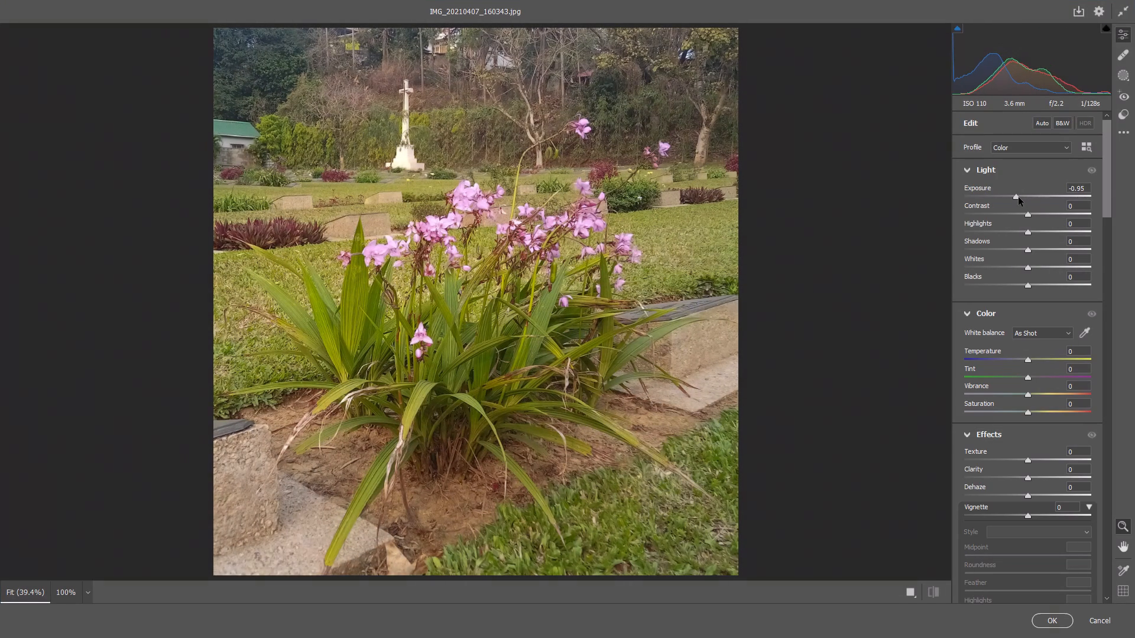
{"action": "left_click_drag", "start_coordinate": [1019, 197], "coordinate": [1017, 197]}
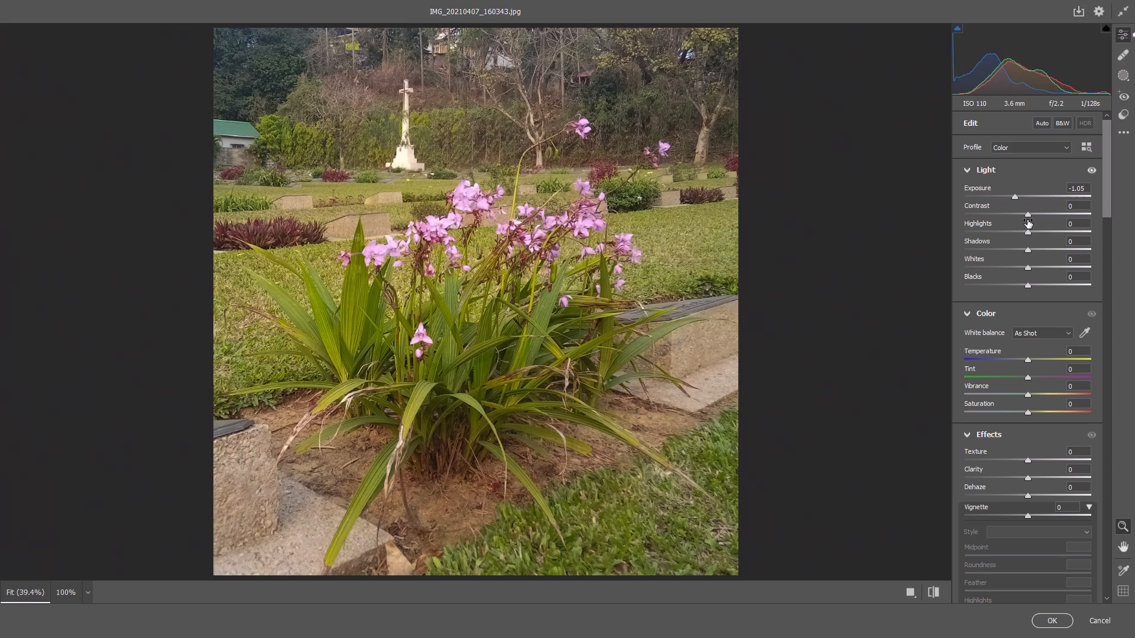
{"action": "left_click_drag", "start_coordinate": [1030, 214], "coordinate": [1043, 216]}
{"action": "left_click_drag", "start_coordinate": [1026, 233], "coordinate": [1018, 231]}
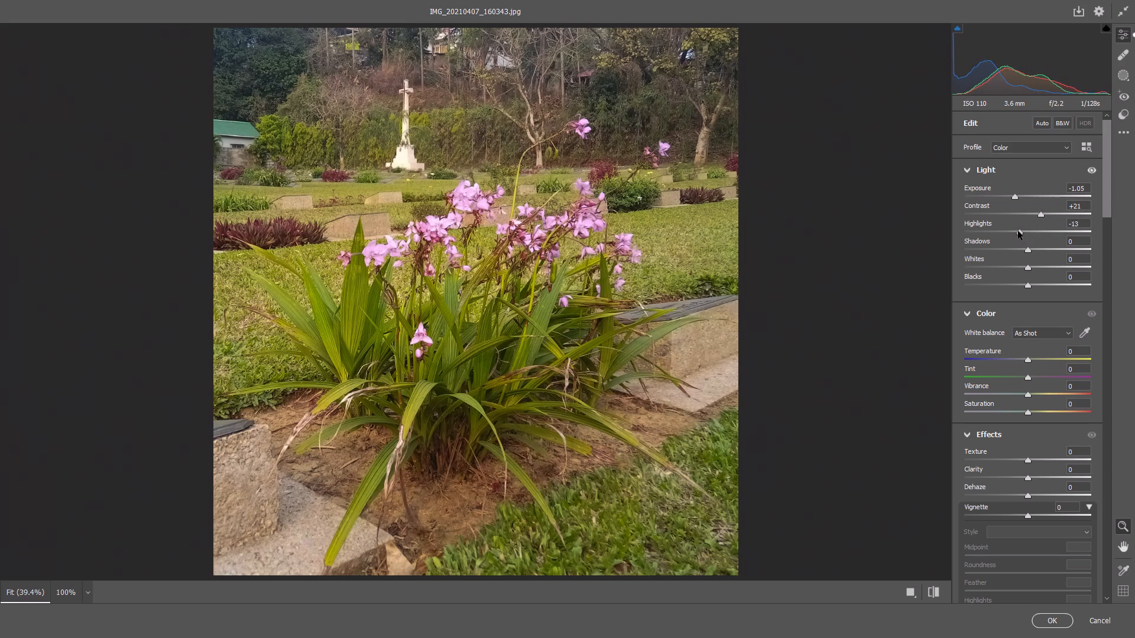
{"action": "left_click_drag", "start_coordinate": [1018, 231], "coordinate": [1015, 232]}
Set the flower photo's Shadows to +19, Whites to -17 and Blacks to +8.
{"action": "left_click_drag", "start_coordinate": [1028, 252], "coordinate": [1036, 249]}
{"action": "left_click_drag", "start_coordinate": [1036, 249], "coordinate": [1040, 248]}
{"action": "left_click", "coordinate": [1029, 272]}
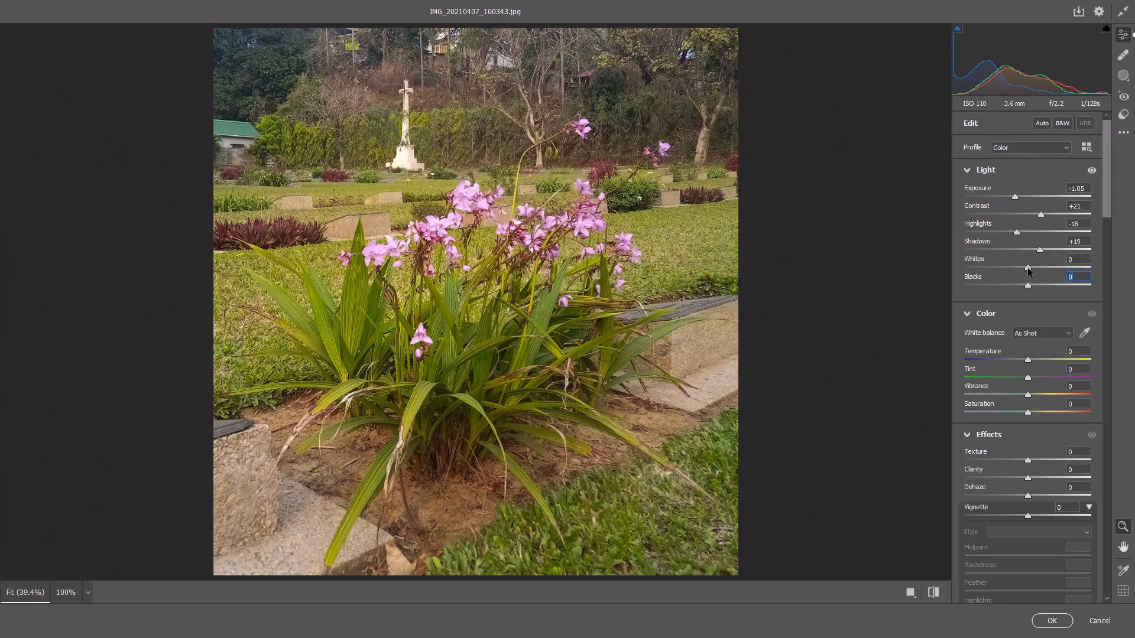
{"action": "left_click_drag", "start_coordinate": [1028, 268], "coordinate": [1017, 266]}
{"action": "left_click_drag", "start_coordinate": [1029, 285], "coordinate": [1041, 284]}
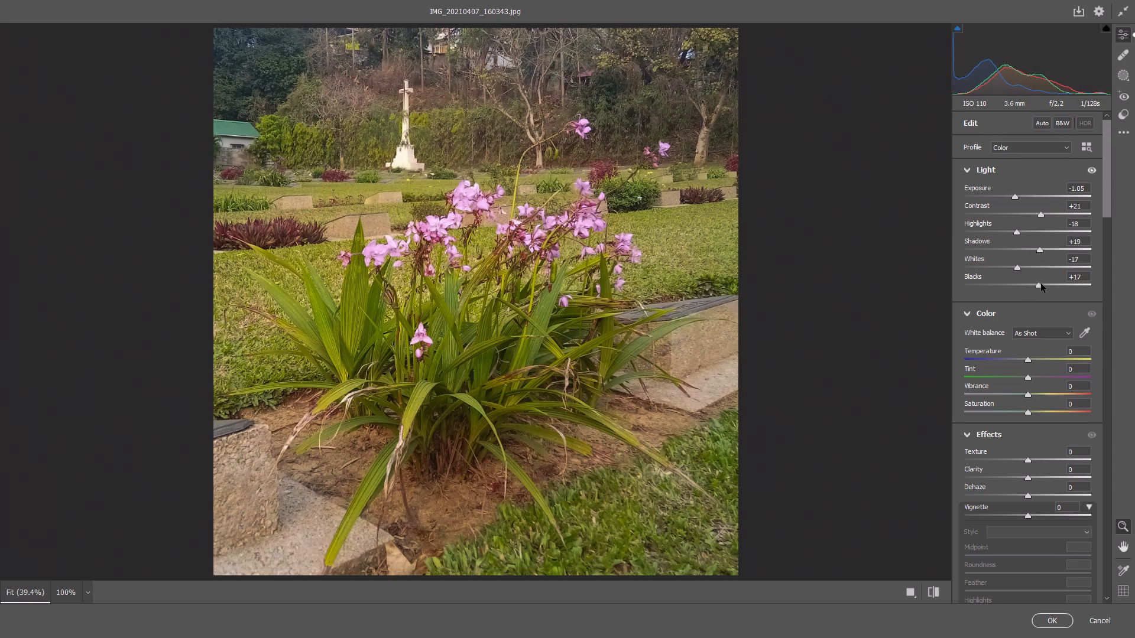
{"action": "left_click_drag", "start_coordinate": [1041, 284], "coordinate": [1035, 281]}
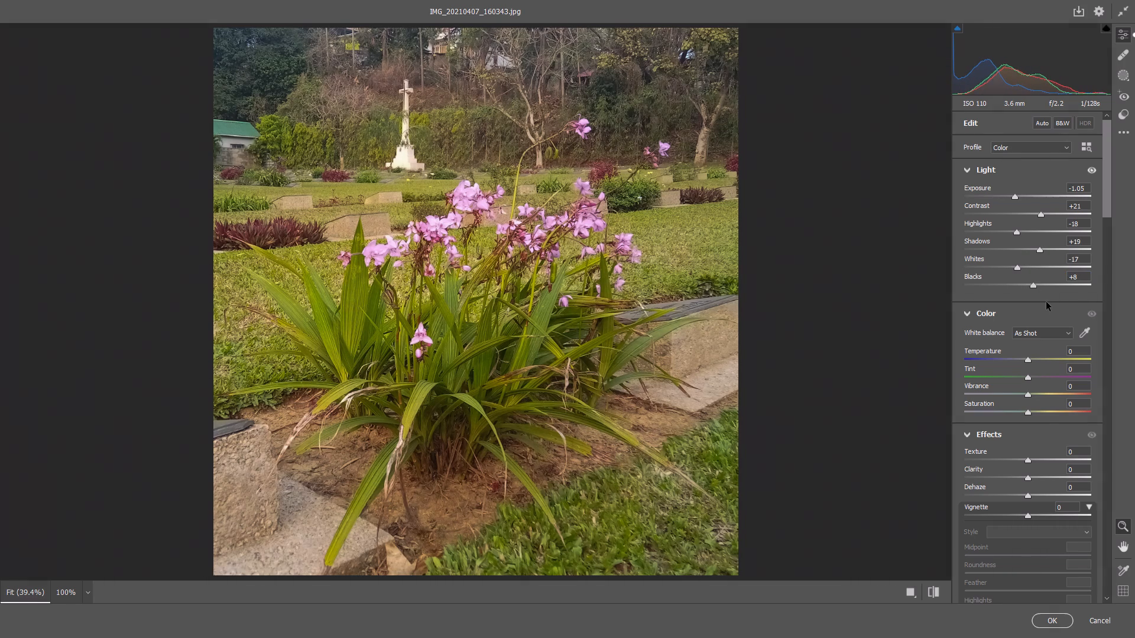
Set the flower photo's Texture to +11, Clarity to +10 and Dehaze to +2.
{"action": "left_click_drag", "start_coordinate": [1106, 181], "coordinate": [1108, 227]}
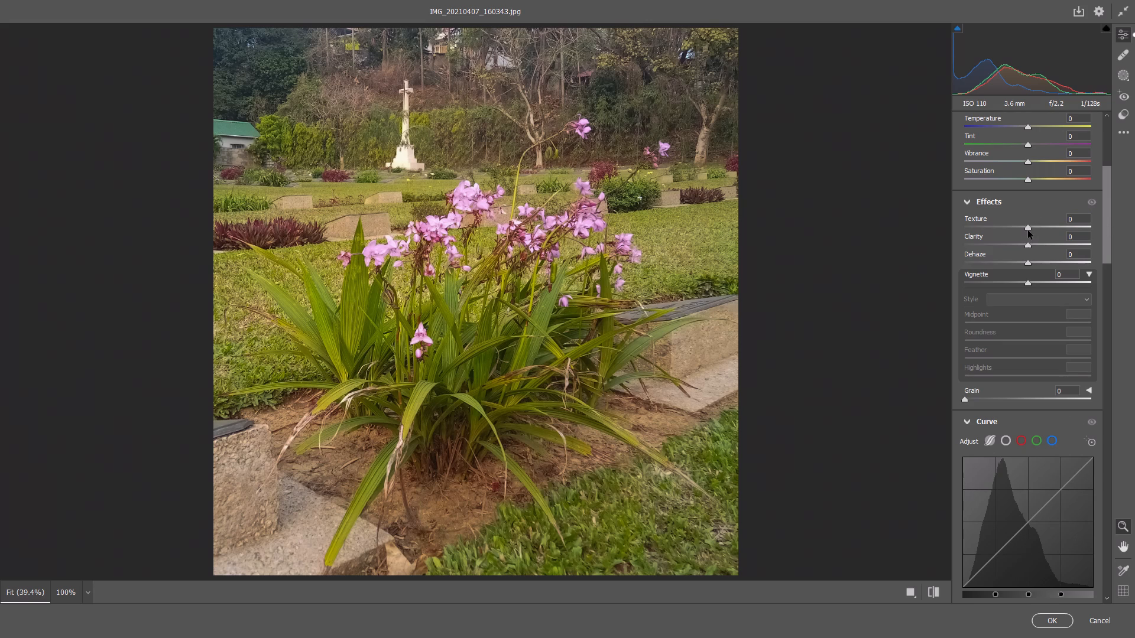
{"action": "left_click", "coordinate": [1028, 230]}
{"action": "left_click_drag", "start_coordinate": [1027, 227], "coordinate": [1033, 228]}
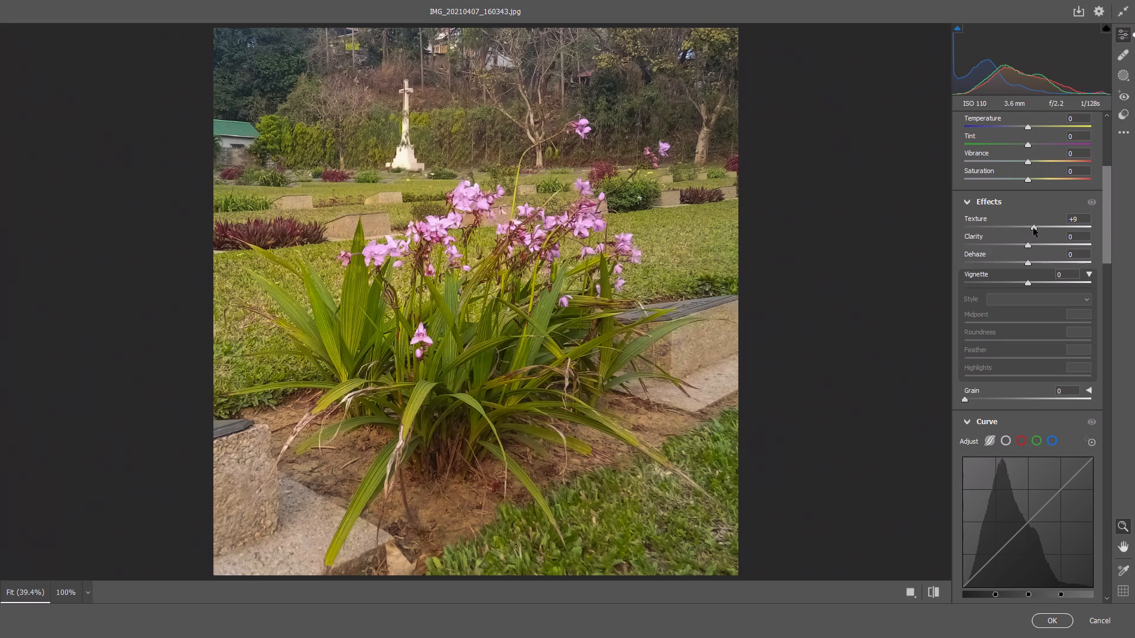
{"action": "left_click_drag", "start_coordinate": [1033, 228], "coordinate": [1035, 228]}
{"action": "left_click_drag", "start_coordinate": [1029, 246], "coordinate": [1035, 247]}
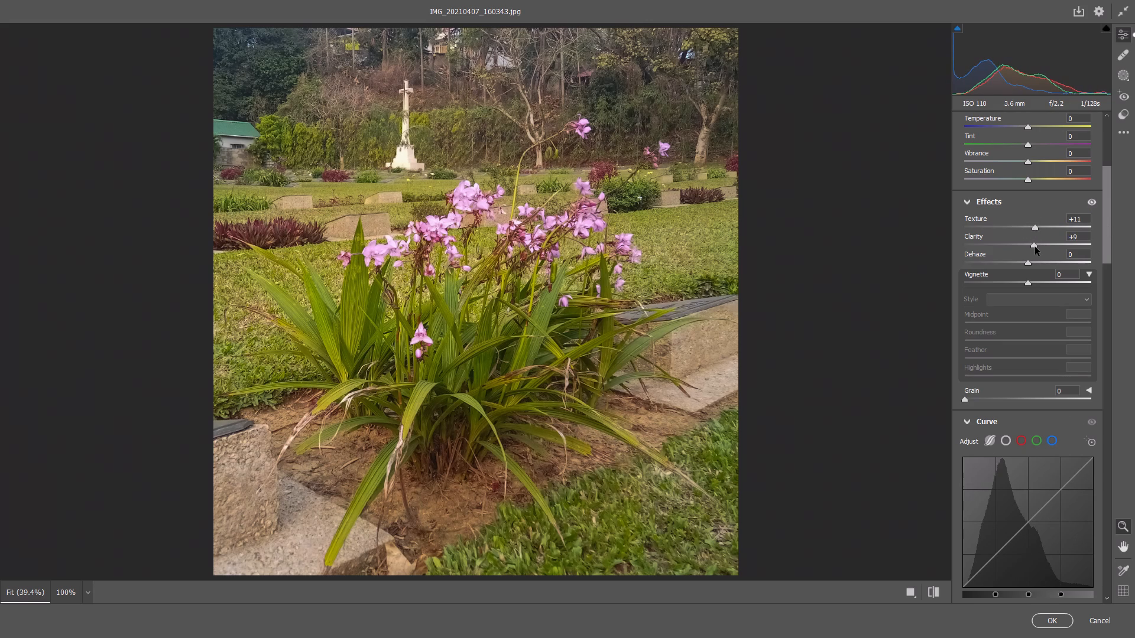
{"action": "left_click_drag", "start_coordinate": [1035, 247], "coordinate": [1036, 247]}
{"action": "left_click", "coordinate": [1028, 263]}
Lower the flower photo's parametric curve Highlights to -15 and Lights to -21.
{"action": "left_click_drag", "start_coordinate": [1105, 183], "coordinate": [1111, 223]}
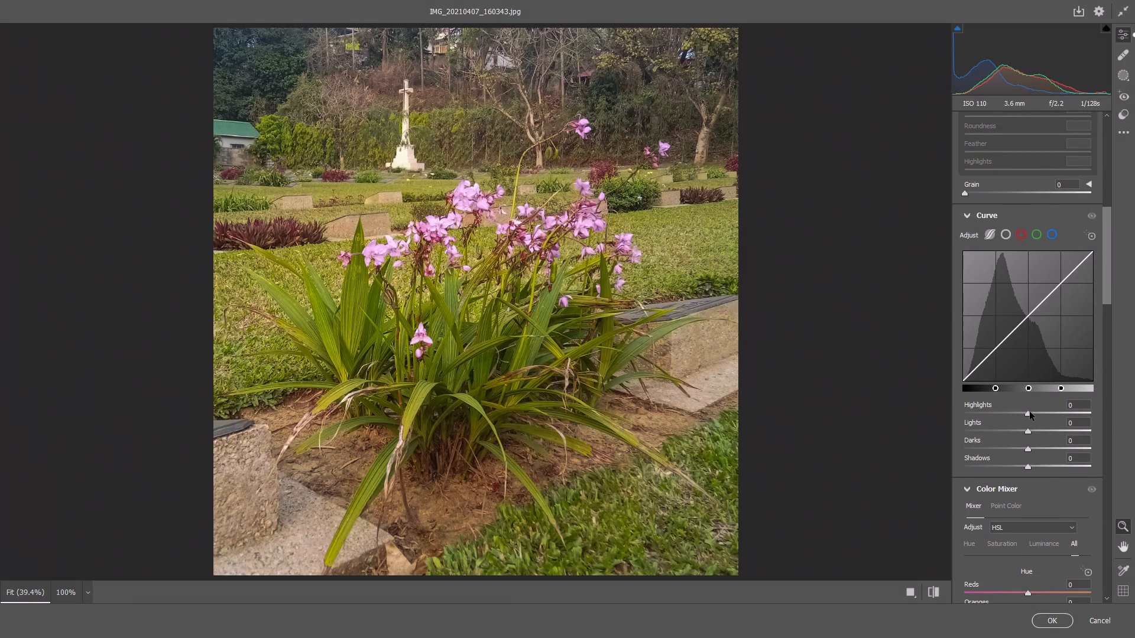
{"action": "left_click_drag", "start_coordinate": [1026, 417], "coordinate": [1015, 413]}
{"action": "left_click_drag", "start_coordinate": [1025, 412], "coordinate": [1016, 414]}
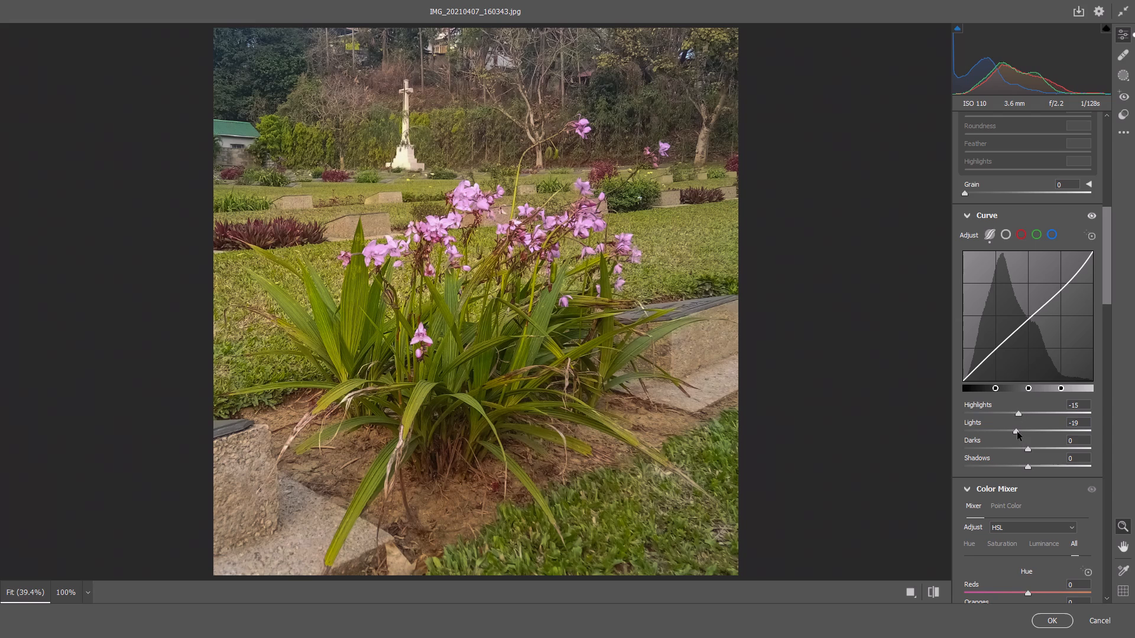
{"action": "left_click", "coordinate": [1017, 432]}
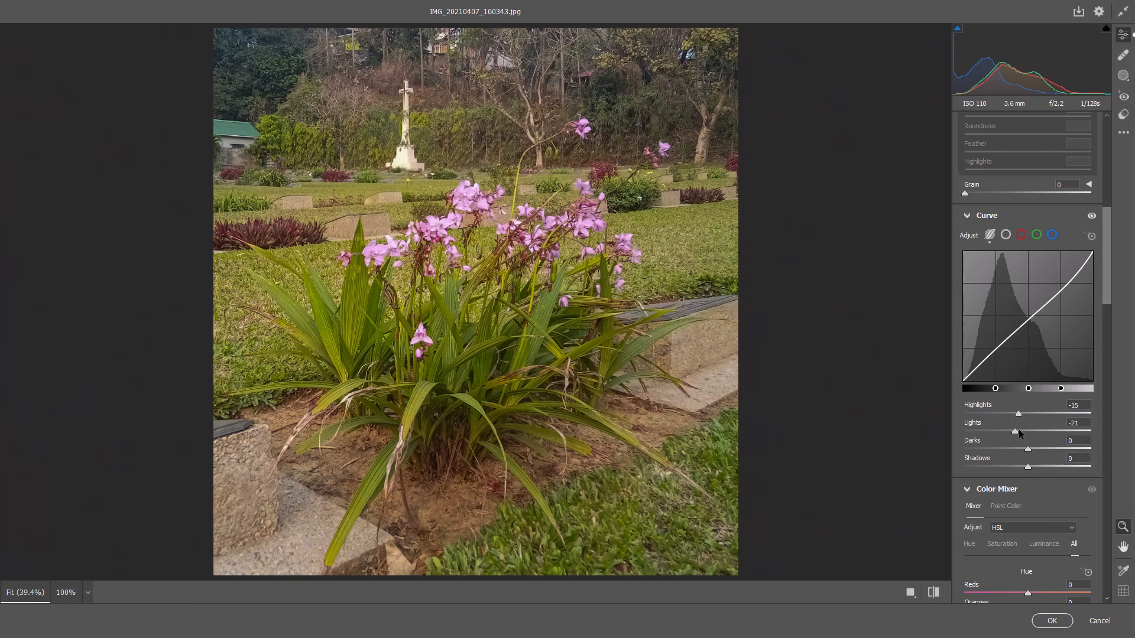
Set the flower photo's Sharpening to 15, Noise Reduction to 11 and Color Noise Reduction to 13, and apply the Camera Raw edits.
{"action": "left_click_drag", "start_coordinate": [1105, 277], "coordinate": [1109, 328]}
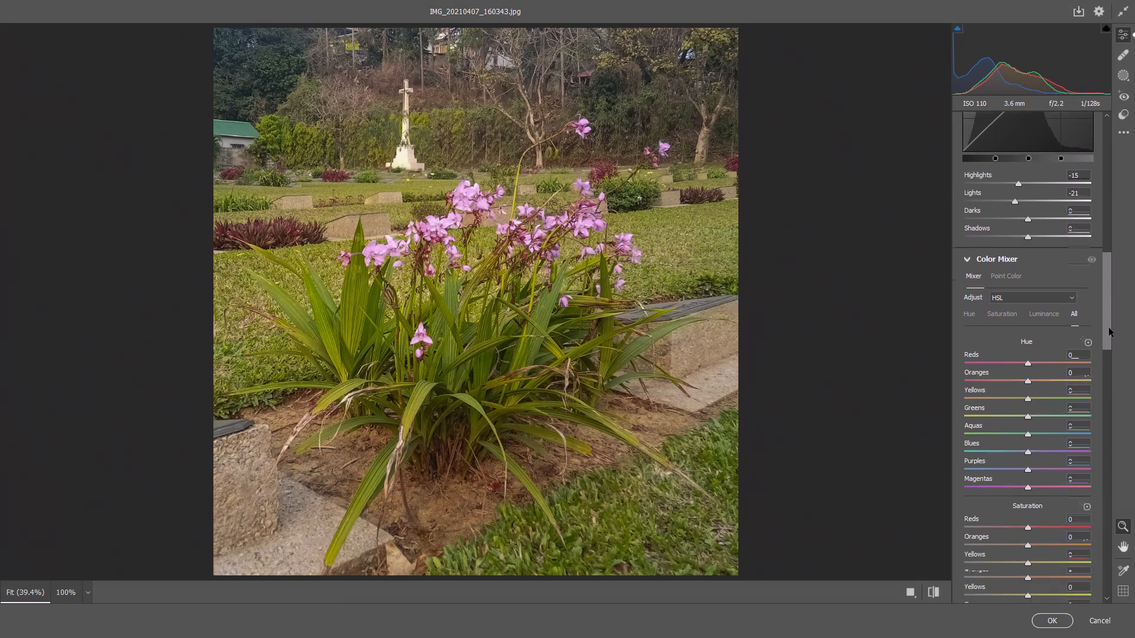
{"action": "left_click_drag", "start_coordinate": [1109, 328], "coordinate": [1110, 408]}
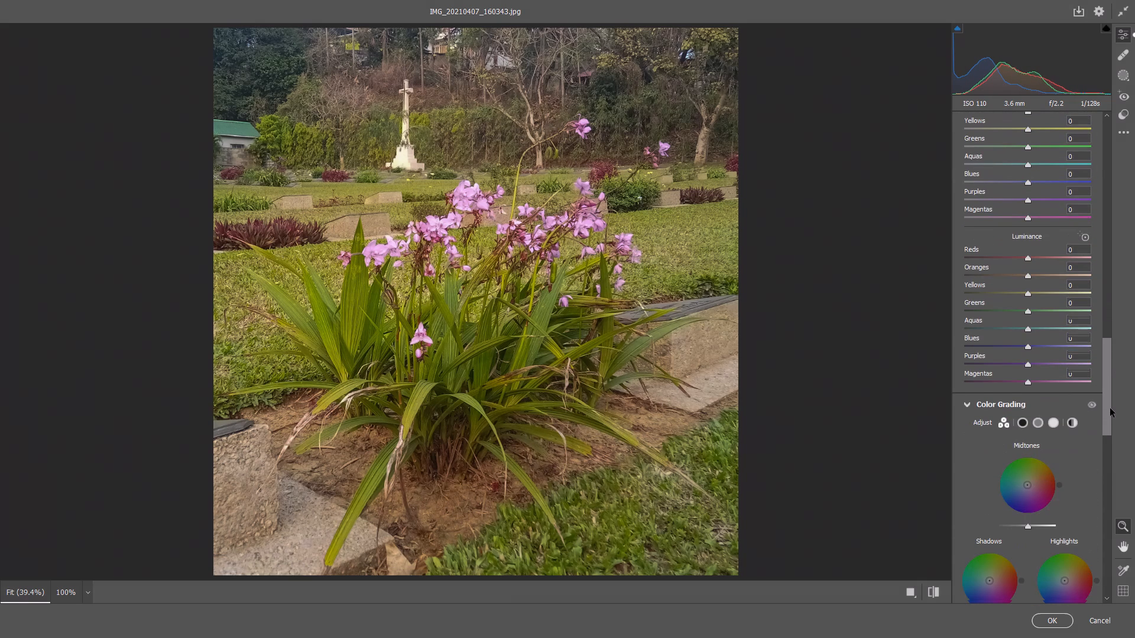
{"action": "left_click_drag", "start_coordinate": [1110, 408], "coordinate": [1111, 408]}
{"action": "left_click_drag", "start_coordinate": [1111, 408], "coordinate": [1111, 475]}
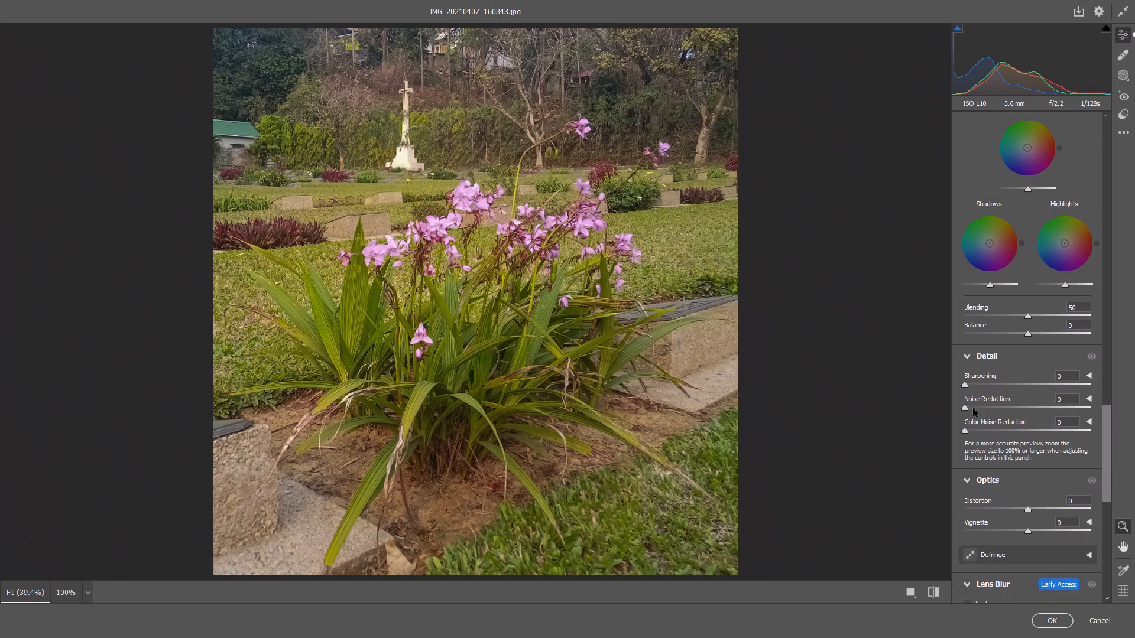
{"action": "left_click", "coordinate": [977, 382]}
{"action": "left_click", "coordinate": [978, 406]}
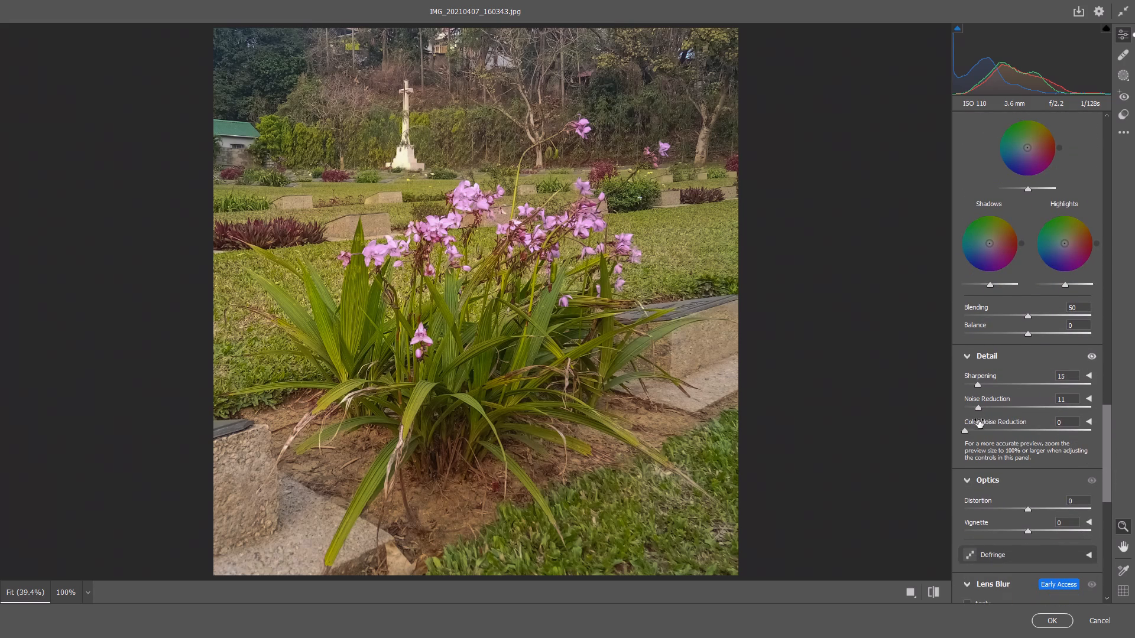
{"action": "left_click", "coordinate": [980, 433]}
{"action": "left_click_drag", "start_coordinate": [1105, 435], "coordinate": [1107, 440]}
{"action": "left_click_drag", "start_coordinate": [1107, 440], "coordinate": [1116, 532]}
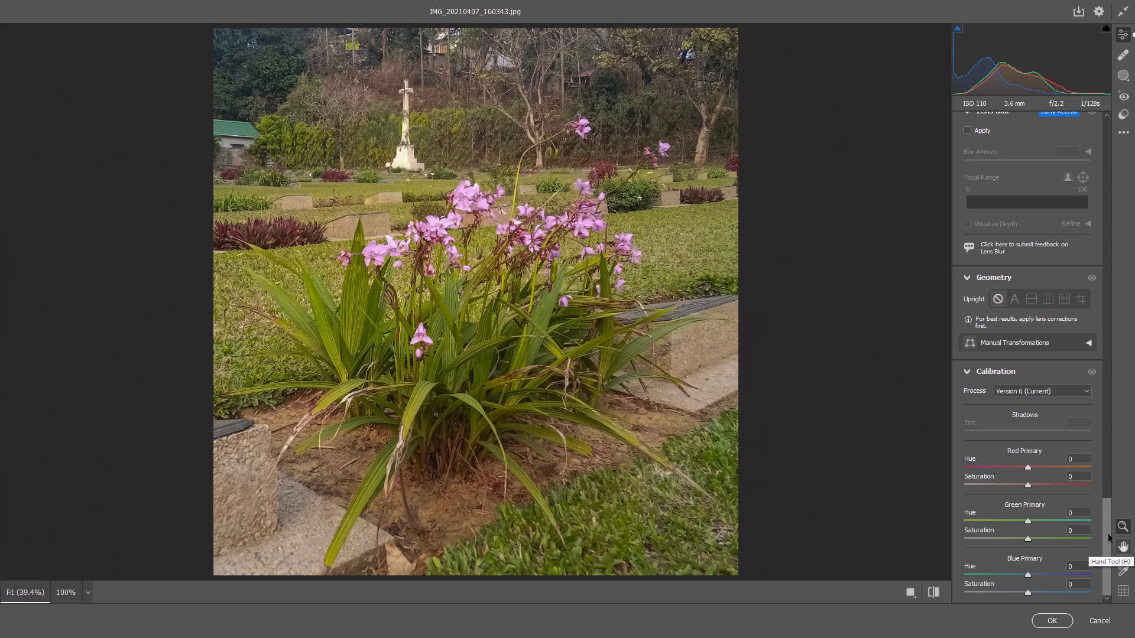
{"action": "left_click", "coordinate": [1051, 623]}
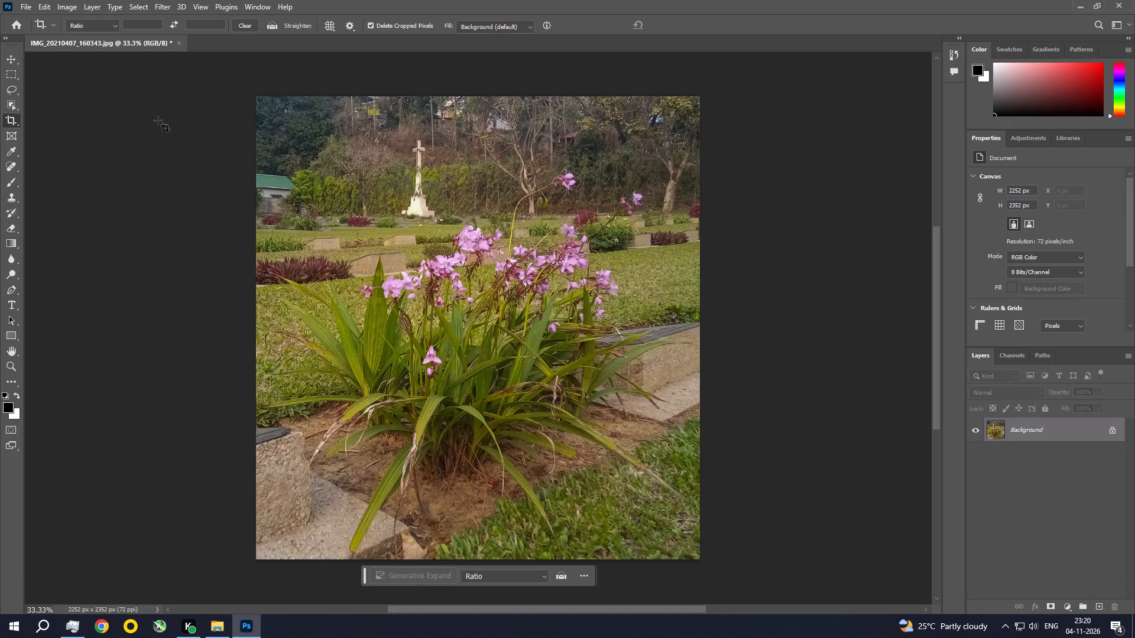
Reopen the flower photo in the Camera Raw Filter and set Vibrance to +11 and Saturation to about +9.
{"action": "left_click", "coordinate": [160, 4]}
{"action": "left_click", "coordinate": [178, 90]}
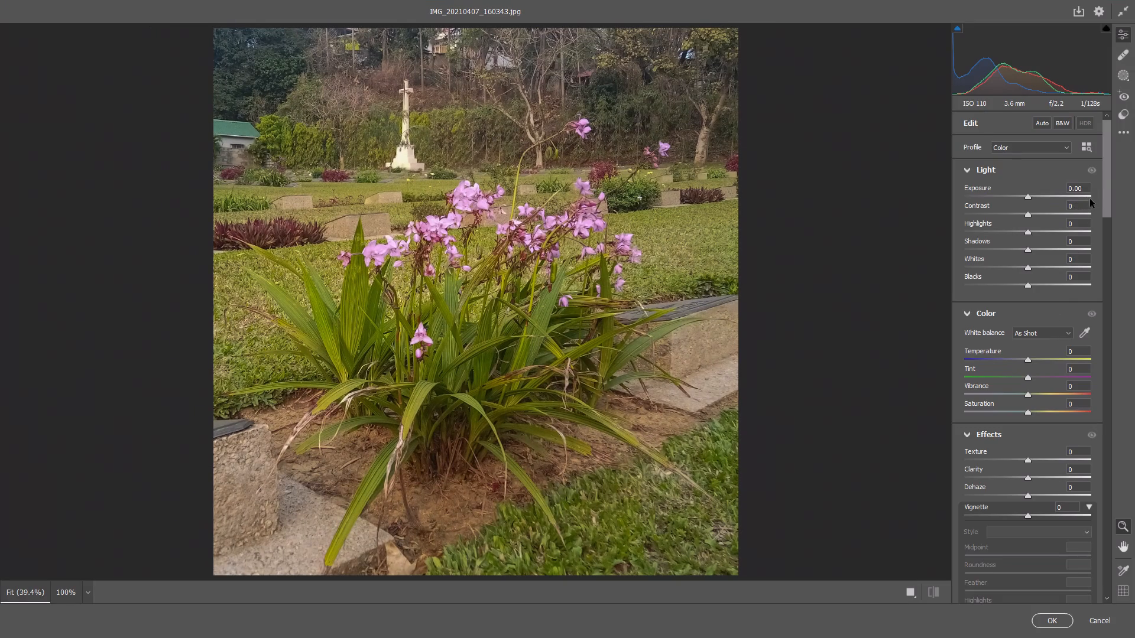
{"action": "left_click_drag", "start_coordinate": [1029, 396], "coordinate": [1032, 397]}
{"action": "left_click_drag", "start_coordinate": [1032, 397], "coordinate": [1036, 398]}
{"action": "left_click_drag", "start_coordinate": [1030, 413], "coordinate": [1036, 414]}
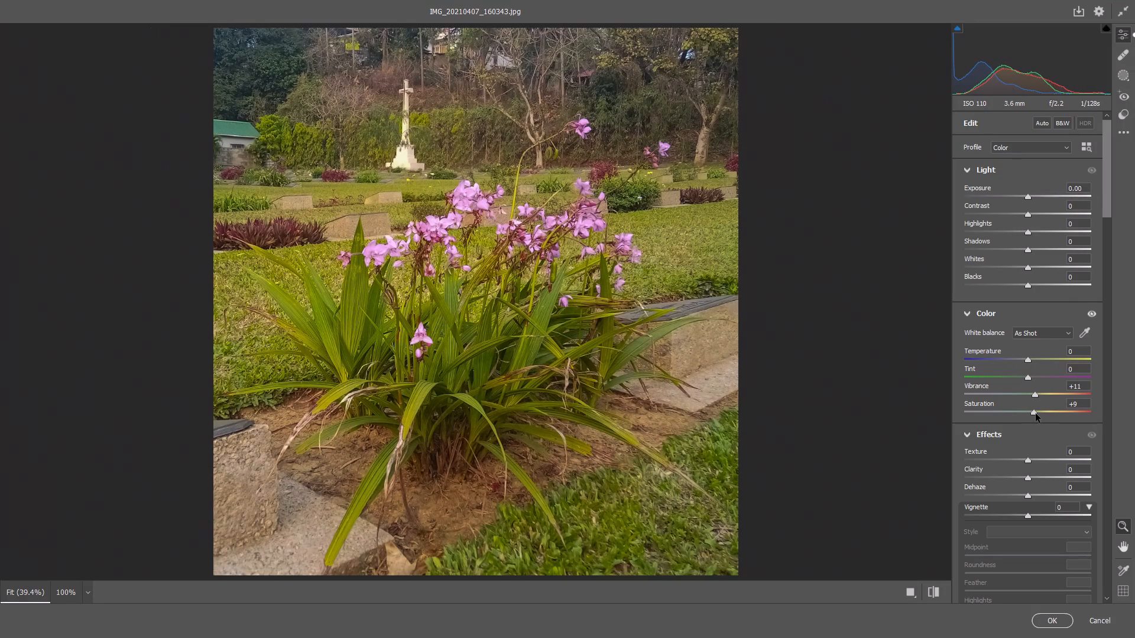
{"action": "left_click_drag", "start_coordinate": [1036, 414], "coordinate": [1037, 414]}
In the Color Mixer, set Saturation to Purples +15 and Magentas +10, Luminance to Purples +16 and Magentas +7, and apply the filter.
{"action": "left_click_drag", "start_coordinate": [1106, 200], "coordinate": [1111, 370]}
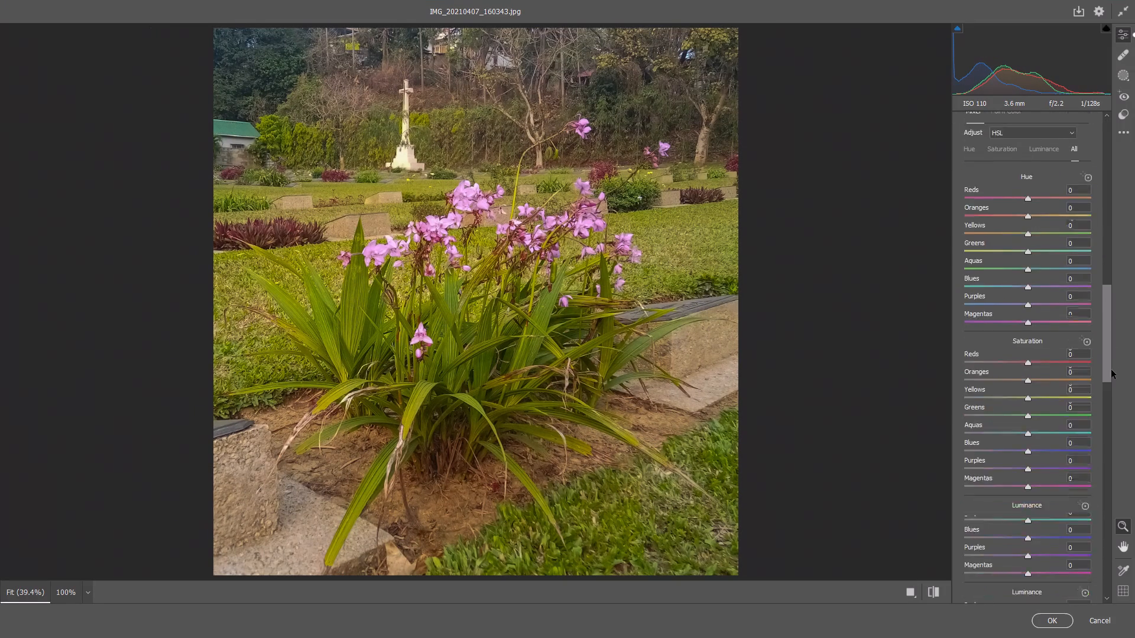
{"action": "left_click_drag", "start_coordinate": [1111, 370], "coordinate": [1114, 384]}
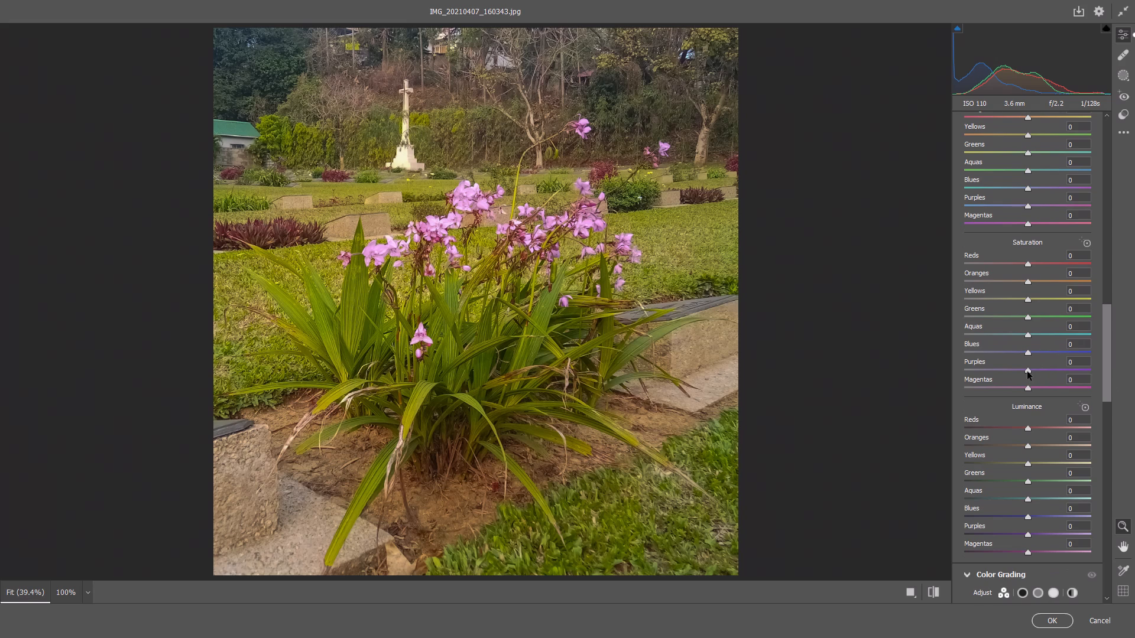
{"action": "left_click_drag", "start_coordinate": [1027, 371], "coordinate": [1037, 376]}
{"action": "left_click_drag", "start_coordinate": [1028, 387], "coordinate": [1035, 389]}
{"action": "left_click_drag", "start_coordinate": [1027, 536], "coordinate": [1042, 538]}
{"action": "left_click_drag", "start_coordinate": [1042, 538], "coordinate": [1037, 537]}
{"action": "left_click", "coordinate": [1031, 550]}
{"action": "left_click", "coordinate": [1042, 616]}
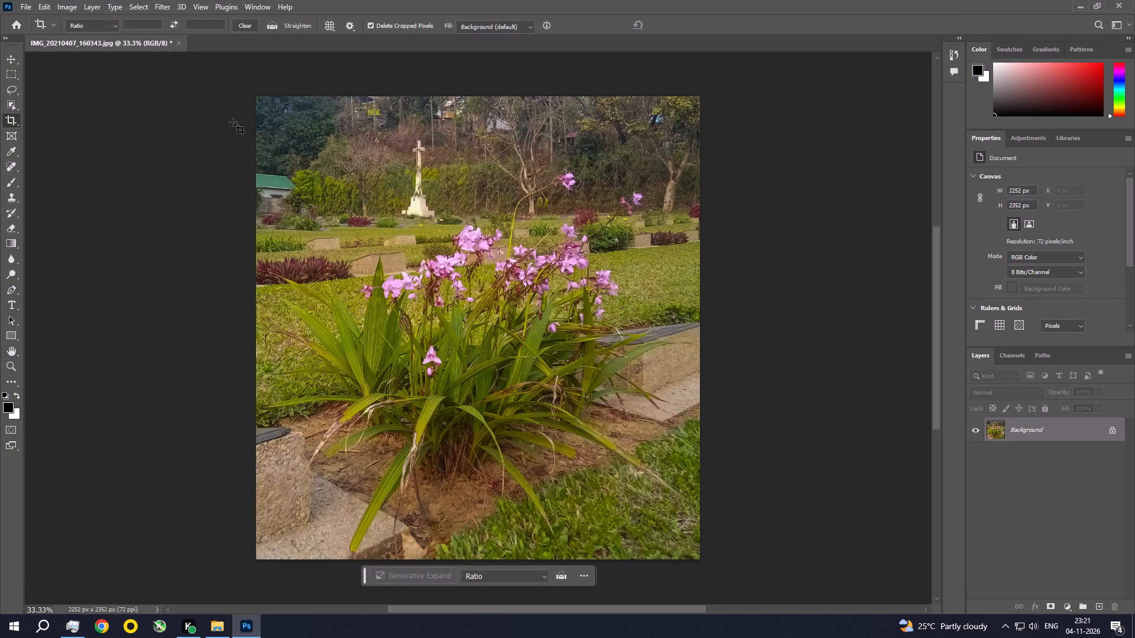
Apply a Photo Filter adjustment to the flower photo using Warming Filter (85) at 25% density with Preserve Luminosity.
{"action": "left_click", "coordinate": [69, 5]}
{"action": "left_click", "coordinate": [83, 37]}
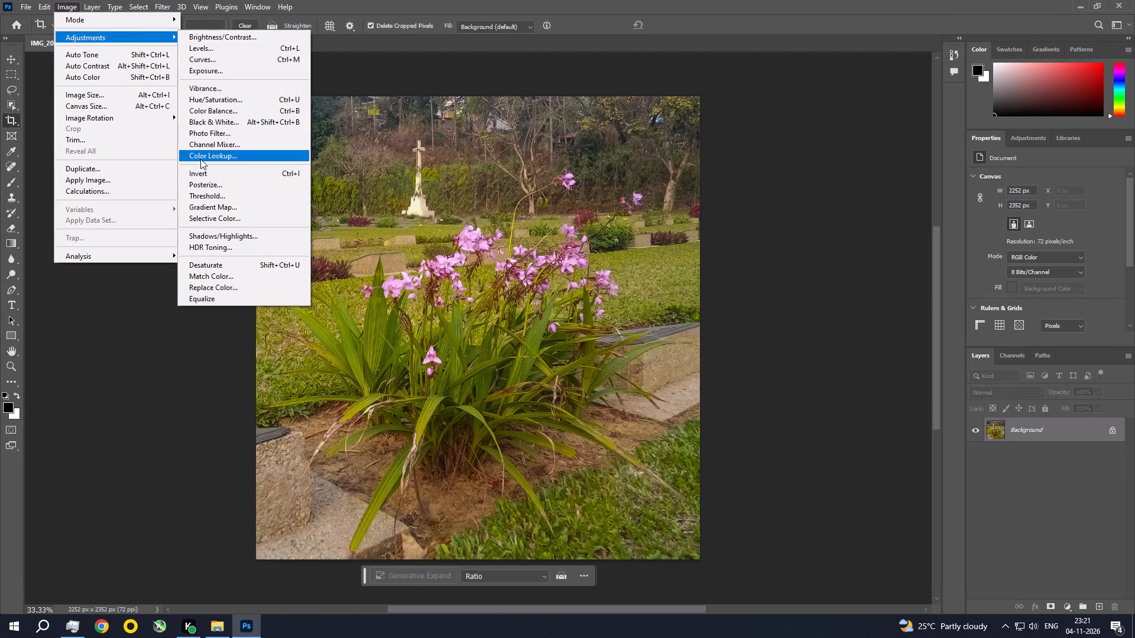
{"action": "left_click", "coordinate": [222, 134]}
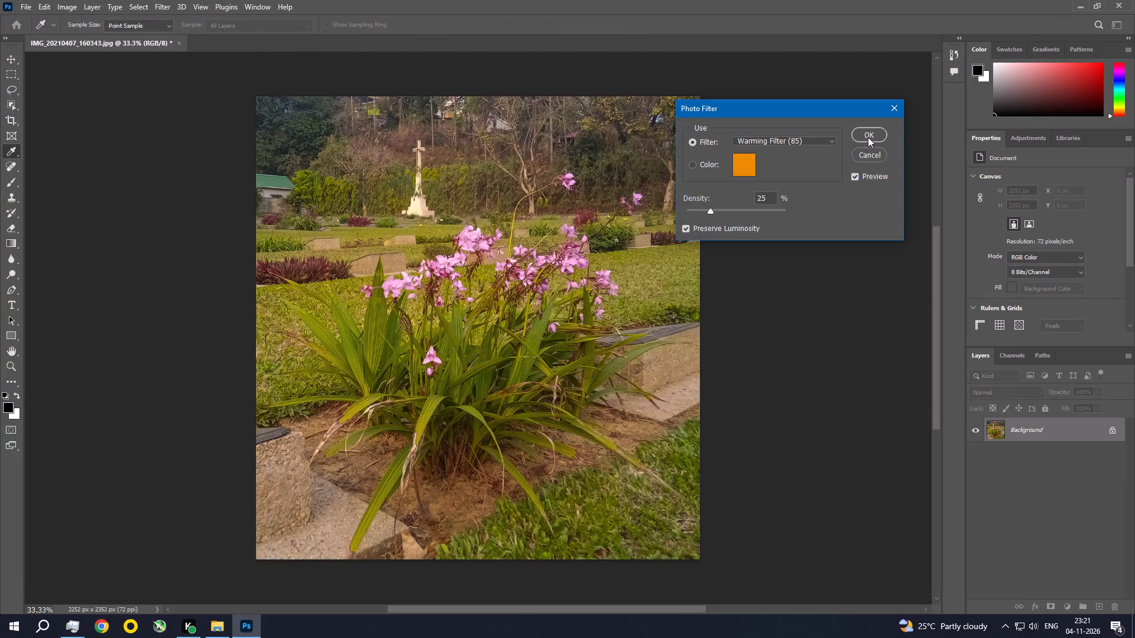
{"action": "left_click", "coordinate": [868, 134]}
Apply an Exposure adjustment to the flower photo with Offset set to 0.0050.
{"action": "left_click", "coordinate": [70, 0]}
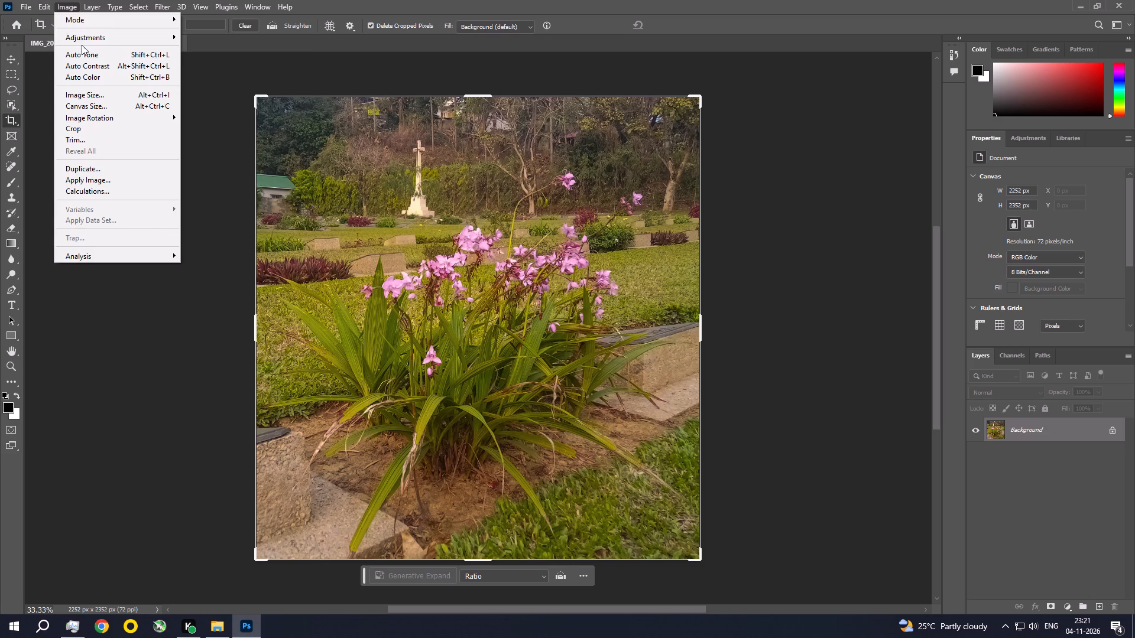
{"action": "left_click", "coordinate": [84, 35]}
{"action": "left_click", "coordinate": [250, 71]}
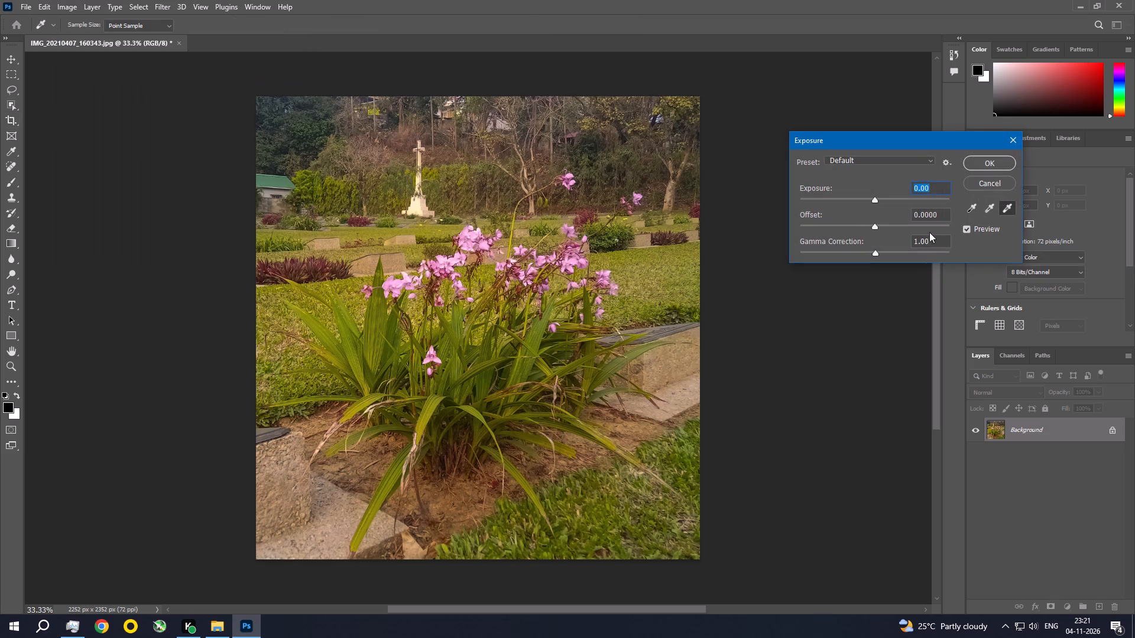
{"action": "left_click", "coordinate": [942, 217]}
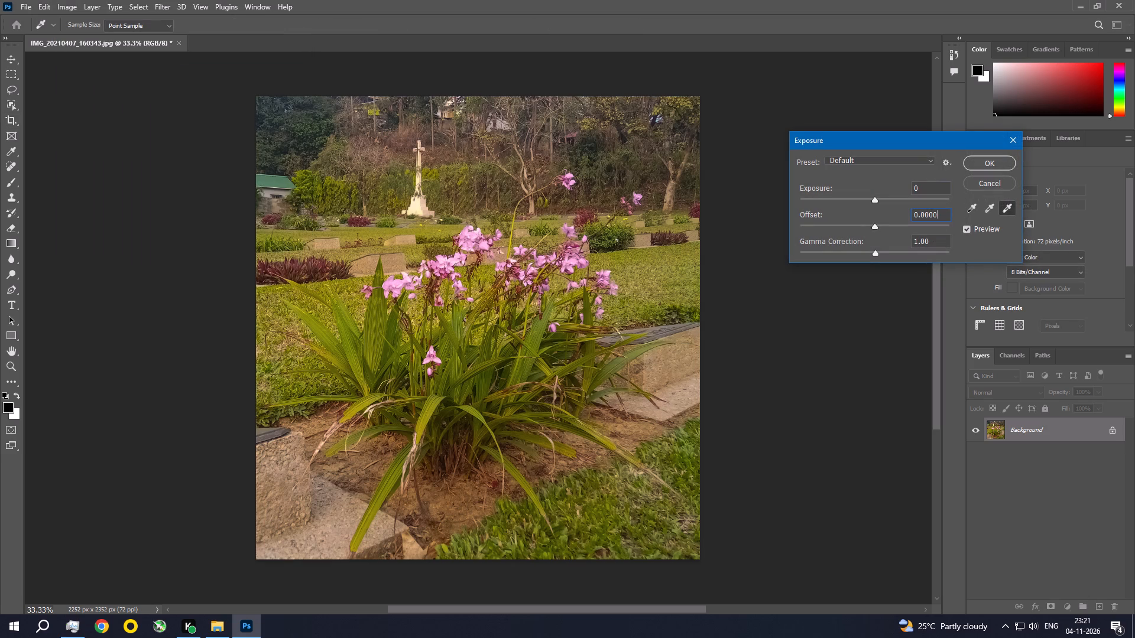
{"action": "key", "text": "BackSpace"}
{"action": "key", "text": "BackSpace"}
{"action": "type", "text": "50"}
{"action": "key", "text": "Return"}
Save the flower photo as a baseline (standard) JPEG at Maximum quality 12.
{"action": "key", "text": "ctrl+s"}
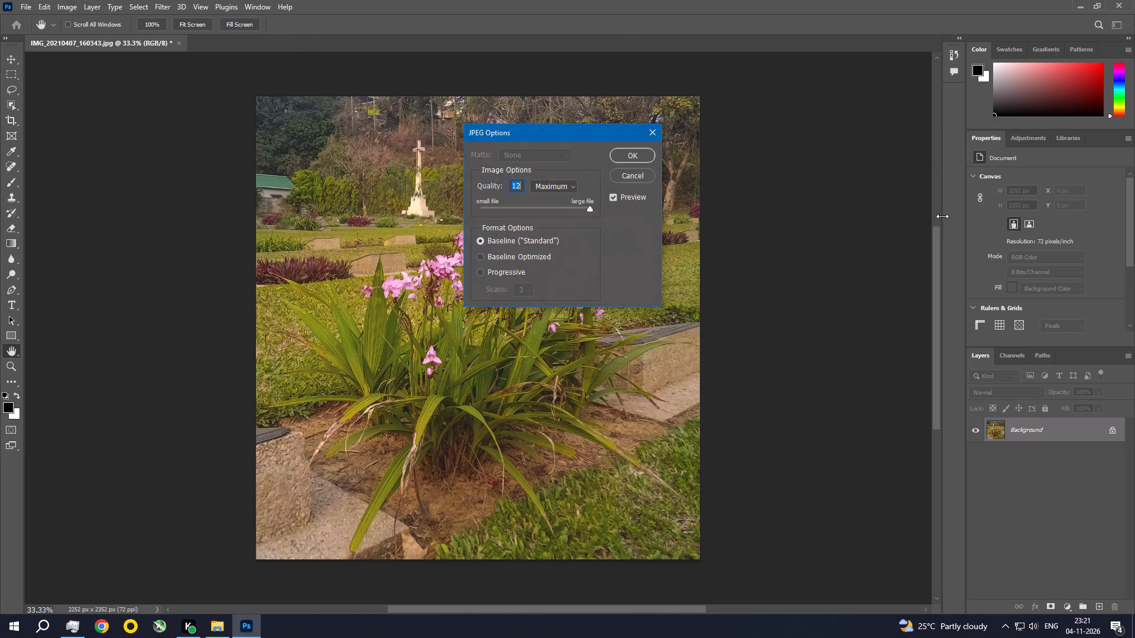
{"action": "left_click", "coordinate": [629, 158]}
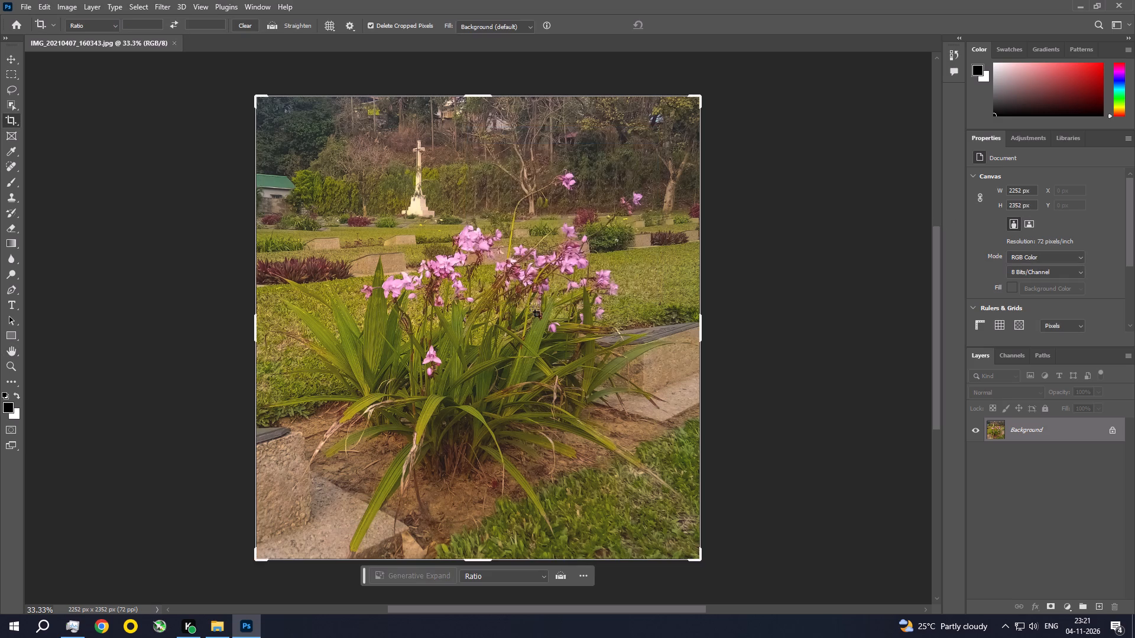
Examine the pink flowers up close and return to viewing the whole photo.
{"action": "key", "text": "ctrl+space"}
{"action": "key", "text": "ctrl+space"}
{"action": "key", "text": "ctrl+space"}
{"action": "key", "text": "ctrl+space"}
{"action": "key", "text": "ctrl+space"}
{"action": "key", "text": "ctrl+space"}
{"action": "key", "text": "ctrl+space"}
{"action": "key", "text": "ctrl+space"}
{"action": "key", "text": "ctrl+space"}
{"action": "key", "text": "ctrl+space"}
{"action": "key", "text": "ctrl+space"}
{"action": "key", "text": "ctrl+space"}
{"action": "key", "text": "ctrl+space"}
{"action": "double_click", "coordinate": [475, 275], "text": "ctrl"}
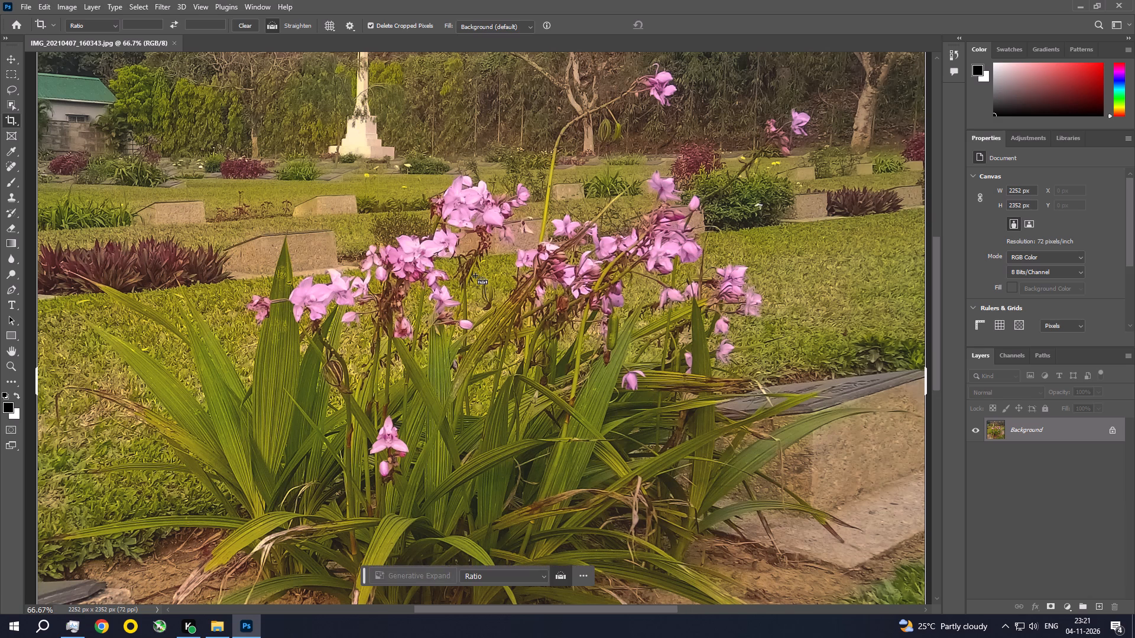
{"action": "key", "text": "ctrl+0"}
Save the flower photo again and close it.
{"action": "key", "text": "ctrl+s"}
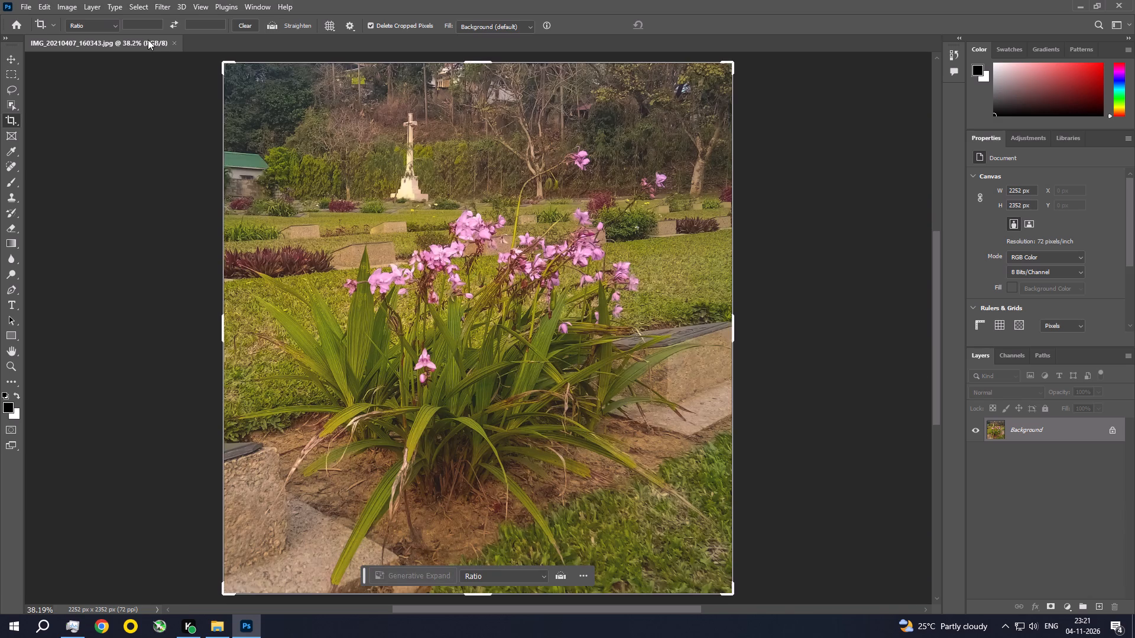
{"action": "left_click", "coordinate": [176, 45]}
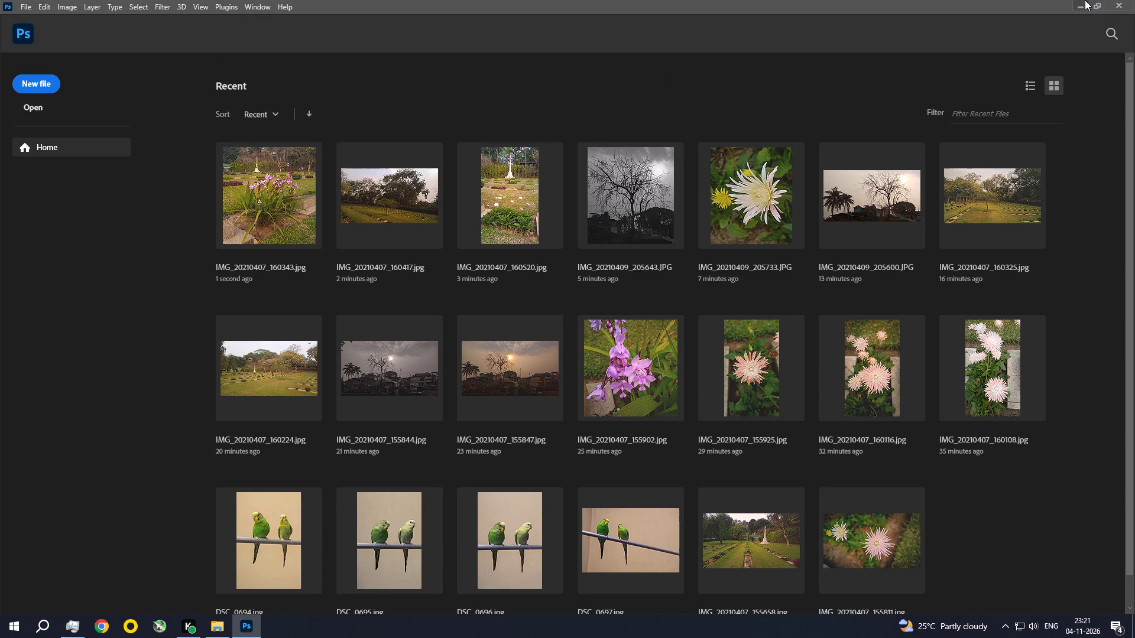
Open the six photos from IMG_20210409_210220 to IMG_20220113_093912 in the RAW folder of File Explorer in Photoshop.
{"action": "left_click", "coordinate": [1078, 0]}
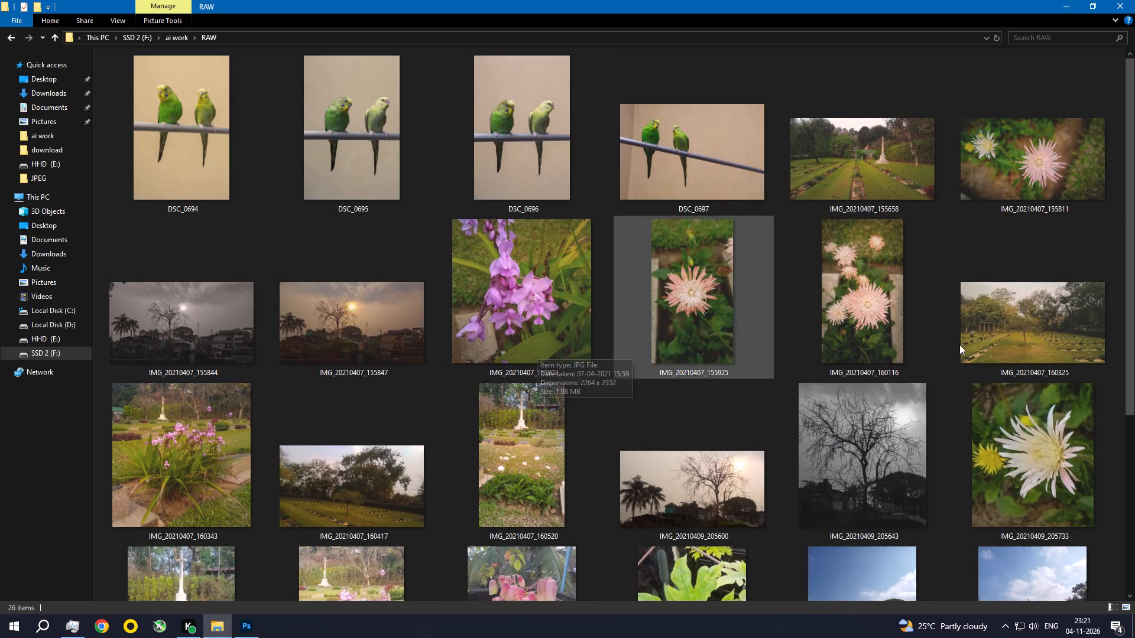
{"action": "left_click_drag", "start_coordinate": [1134, 279], "coordinate": [1134, 476]}
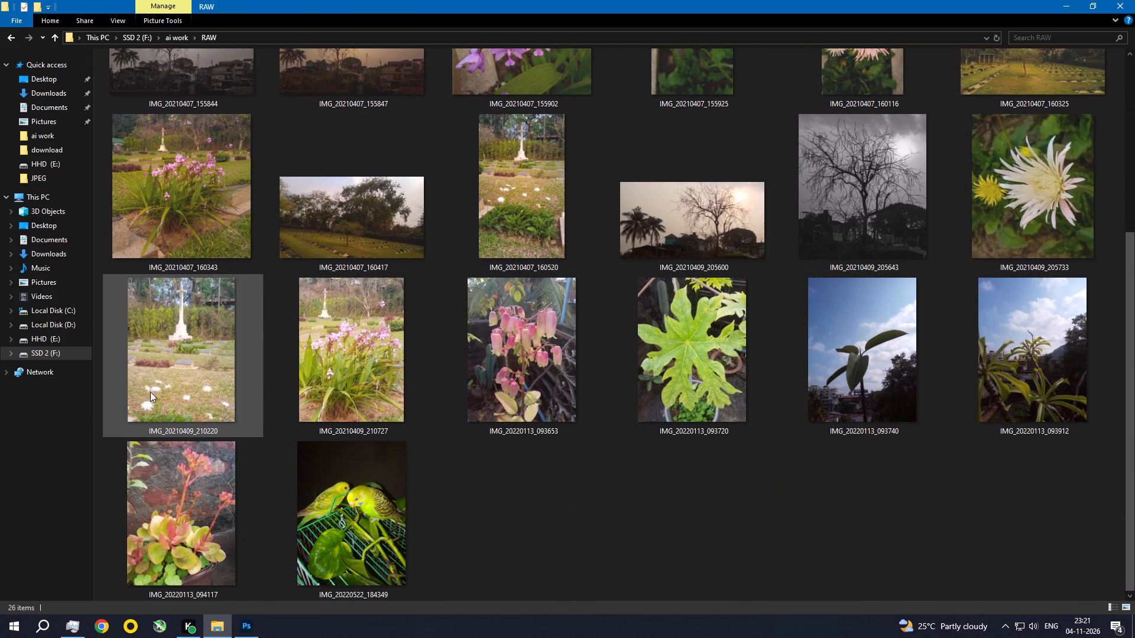
{"action": "left_click", "coordinate": [162, 386]}
{"action": "left_click", "coordinate": [1022, 346], "text": "shift"}
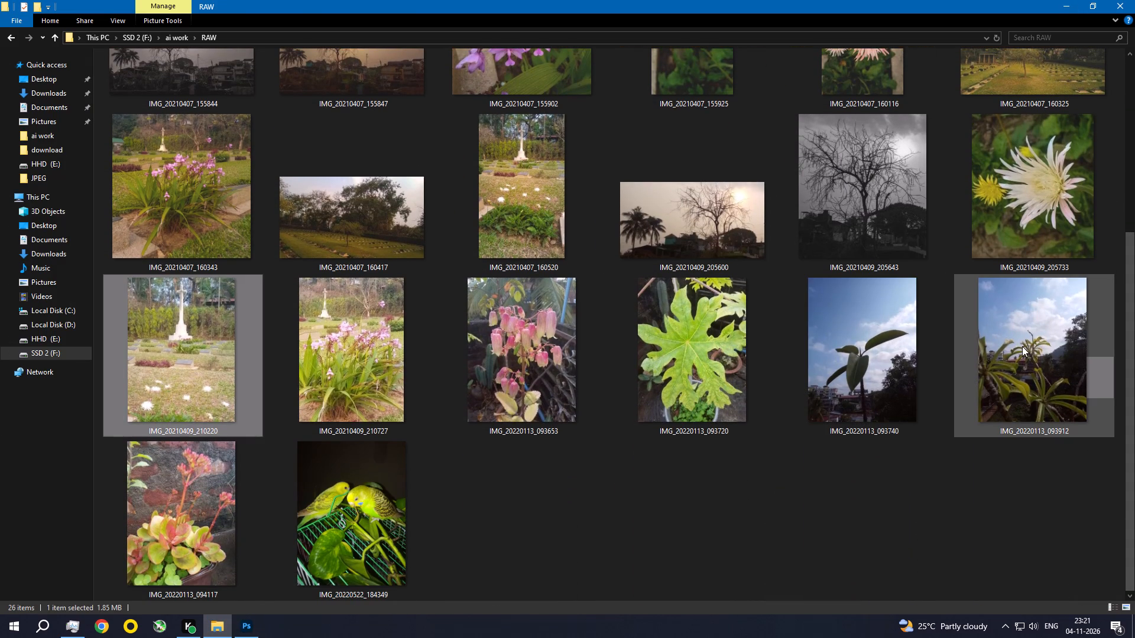
{"action": "left_click_drag", "start_coordinate": [176, 353], "coordinate": [298, 350]}
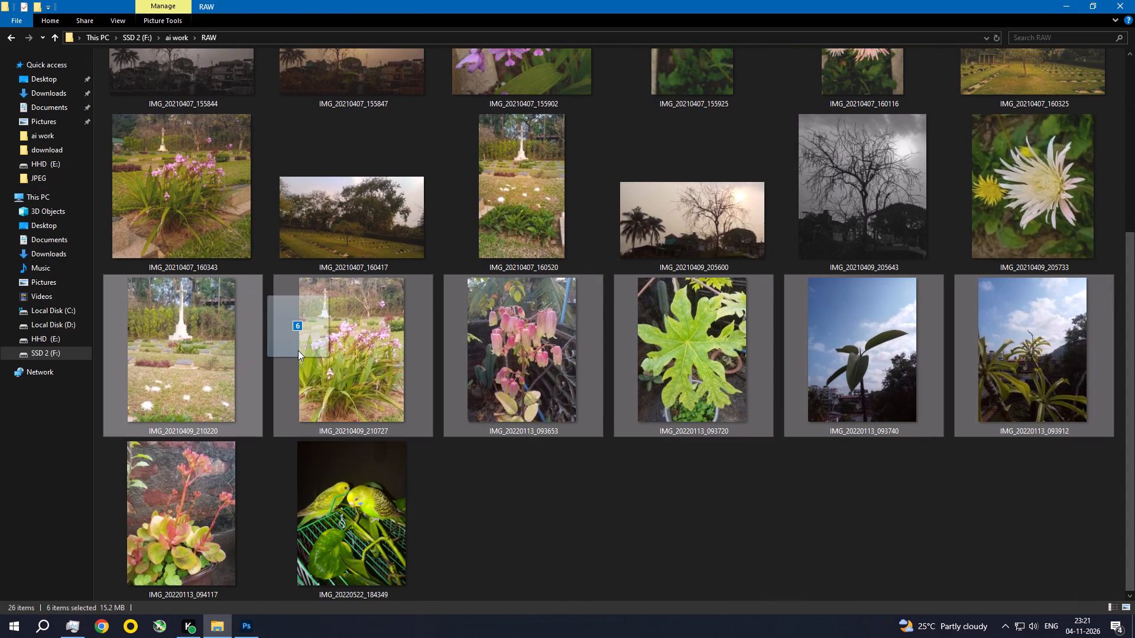
{"action": "left_click_drag", "start_coordinate": [298, 350], "coordinate": [299, 350]}
{"action": "key", "text": "alt+Tab"}
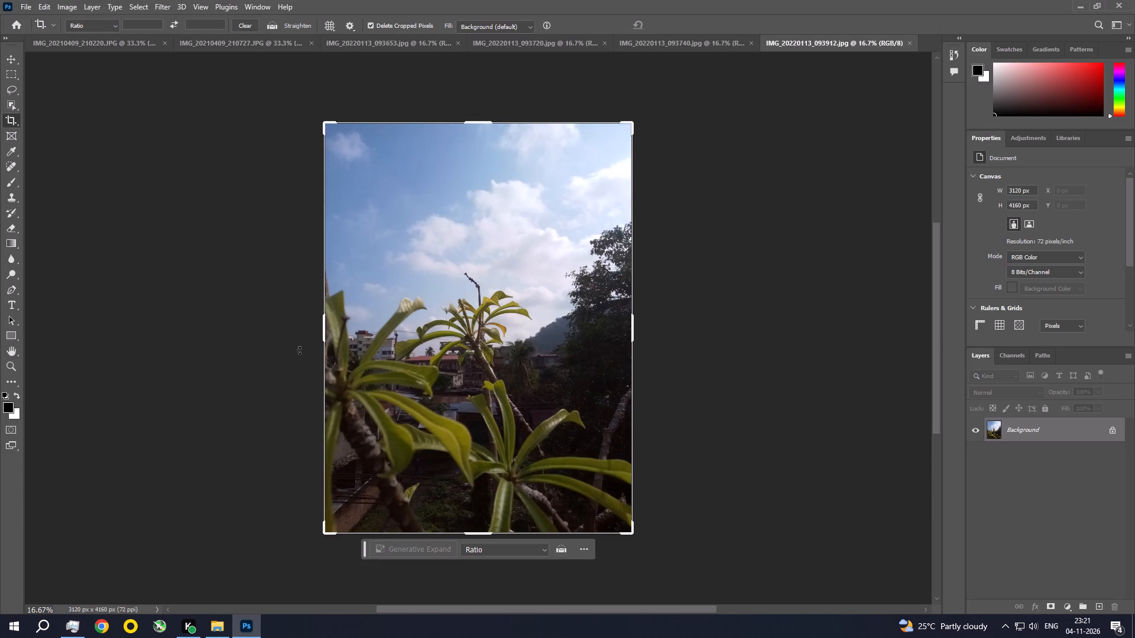
Examine the photo of the plant against the cloudy sky up close and return to viewing the whole photo.
{"action": "key", "text": "ctrl+space"}
{"action": "key", "text": "ctrl+space"}
{"action": "key", "text": "ctrl+space"}
{"action": "key", "text": "ctrl+space"}
{"action": "key", "text": "ctrl+space"}
{"action": "key", "text": "ctrl+space"}
{"action": "key", "text": "ctrl+space"}
{"action": "key", "text": "ctrl+space"}
{"action": "key", "text": "ctrl+space"}
{"action": "key", "text": "ctrl+space"}
{"action": "key", "text": "ctrl+space"}
{"action": "key", "text": "ctrl+space"}
{"action": "key", "text": "ctrl+space"}
{"action": "key", "text": "ctrl+space"}
{"action": "key", "text": "ctrl+space"}
{"action": "key", "text": "ctrl+space"}
{"action": "key", "text": "ctrl+space"}
{"action": "key", "text": "ctrl+space"}
{"action": "key", "text": "ctrl+space"}
{"action": "key", "text": "ctrl+space"}
{"action": "triple_click", "coordinate": [481, 320], "text": "ctrl"}
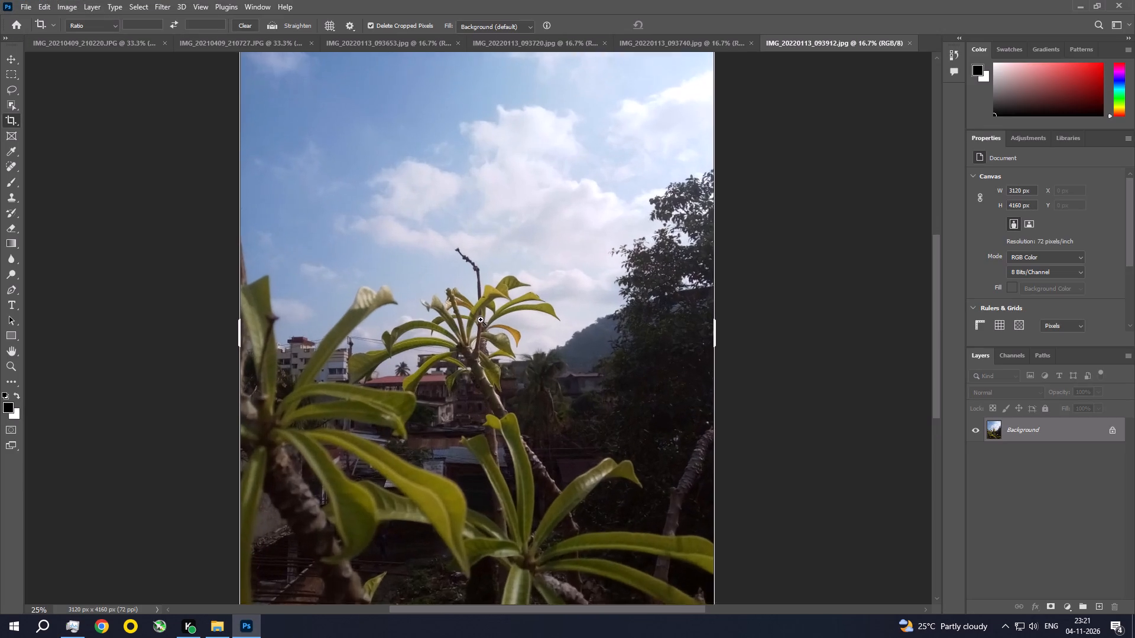
{"action": "key", "text": "ctrl+0"}
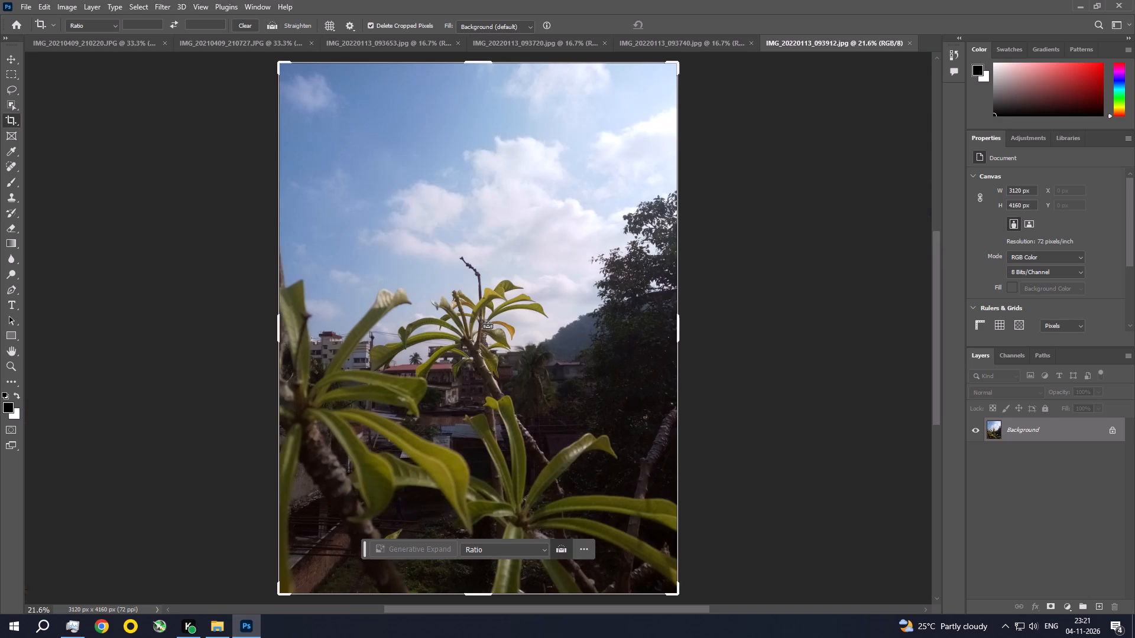
Open IMG_20220113_093912 in the Camera Raw Filter.
{"action": "left_click", "coordinate": [166, 0]}
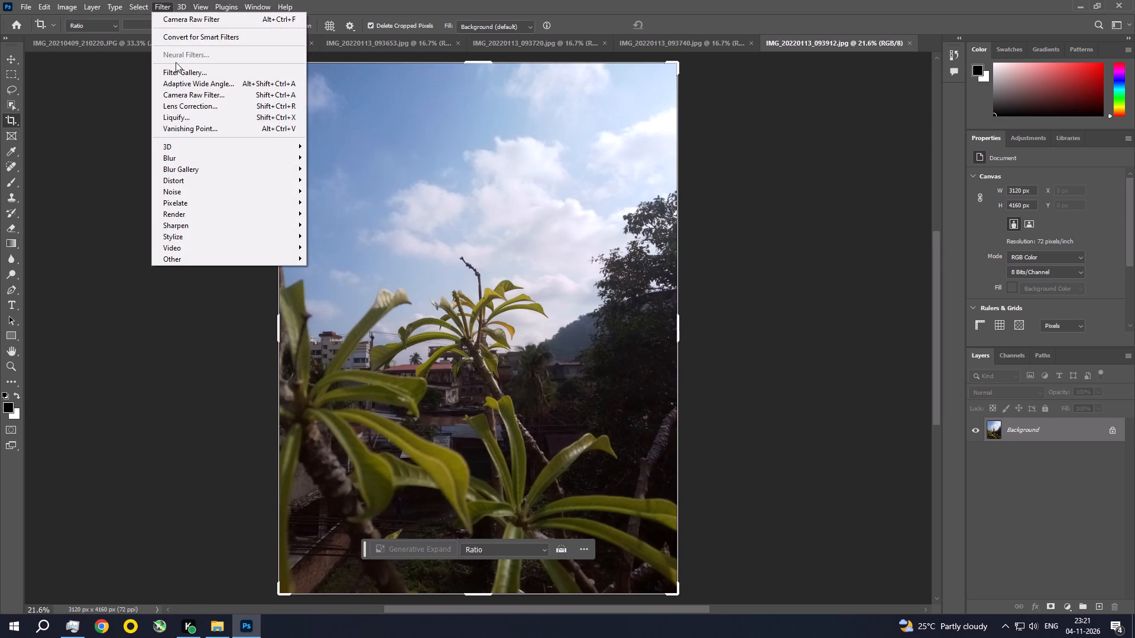
{"action": "left_click", "coordinate": [201, 99]}
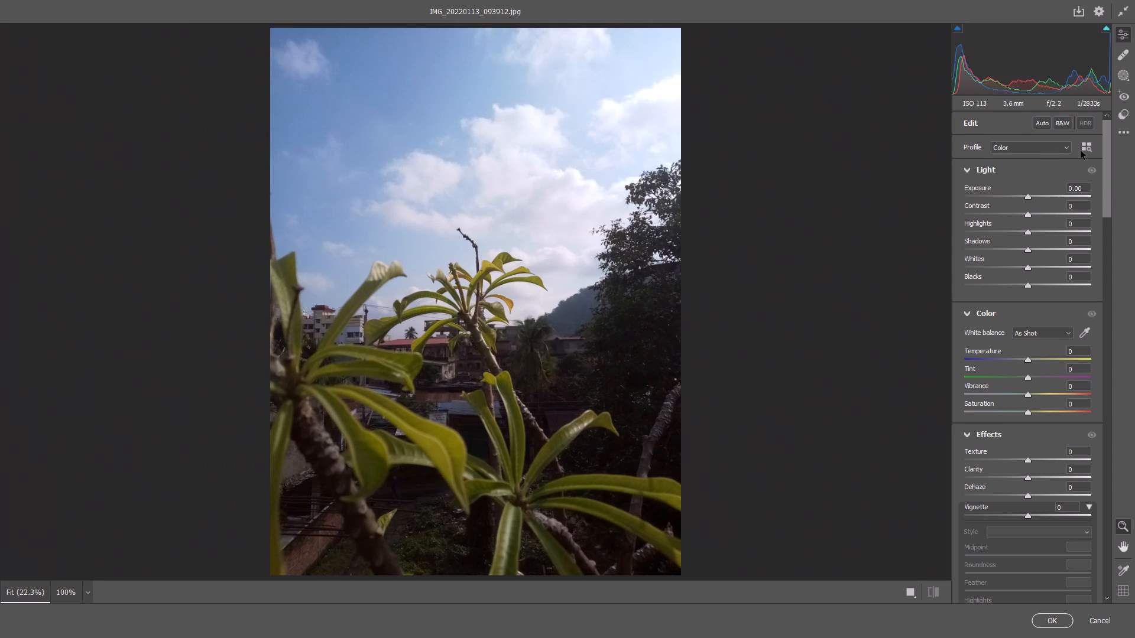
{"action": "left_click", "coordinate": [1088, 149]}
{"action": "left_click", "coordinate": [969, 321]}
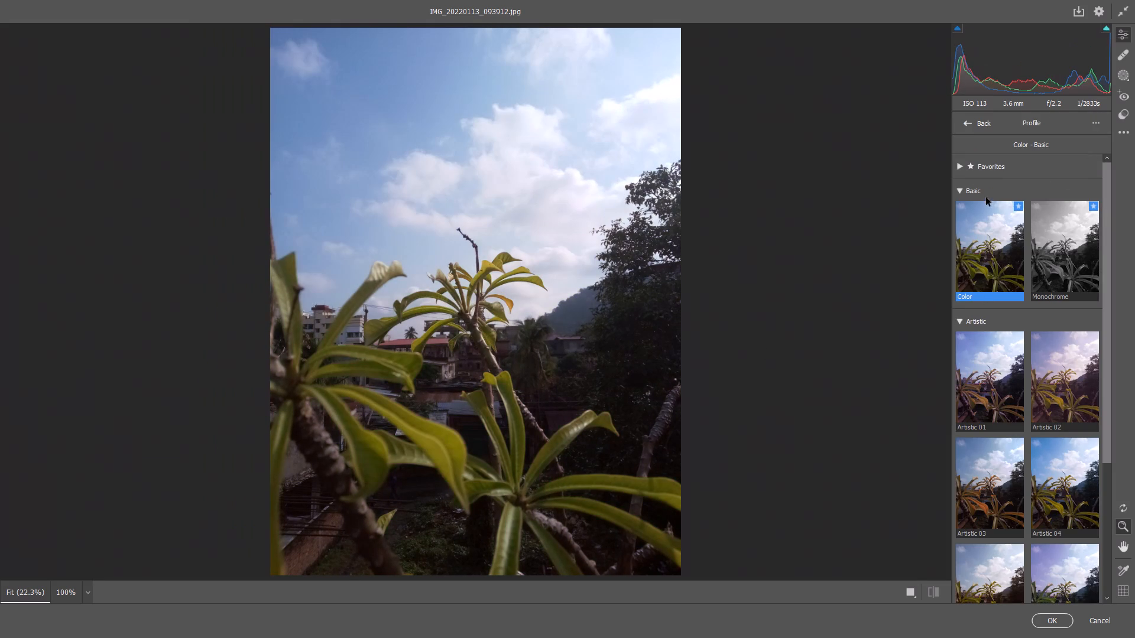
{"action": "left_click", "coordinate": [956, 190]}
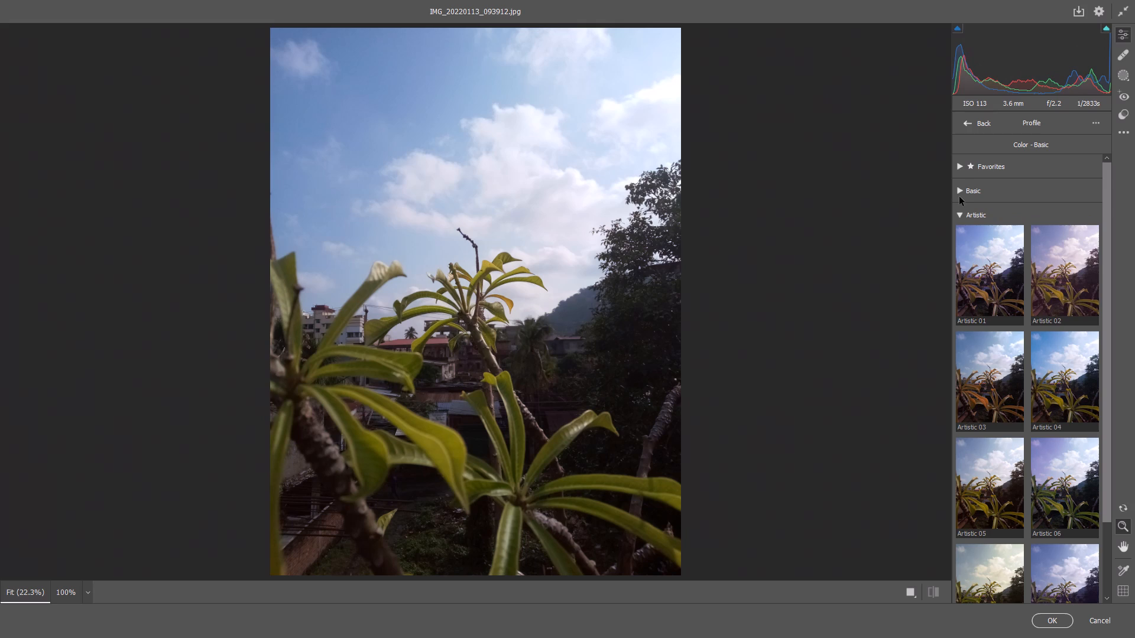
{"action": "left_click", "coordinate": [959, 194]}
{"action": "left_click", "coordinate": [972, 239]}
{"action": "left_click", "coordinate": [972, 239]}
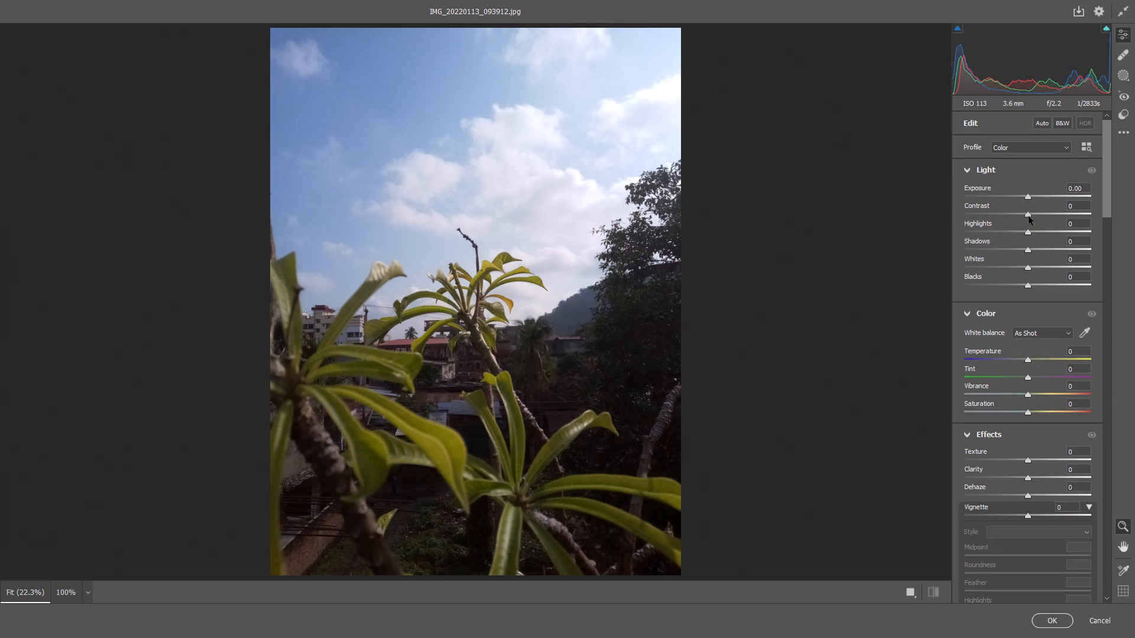
Adjust the photo's light with Exposure -0.10, Contrast +17, Highlights -29, Shadows +64 and Whites -21.
{"action": "left_click_drag", "start_coordinate": [1029, 216], "coordinate": [1039, 217]}
{"action": "left_click_drag", "start_coordinate": [1027, 231], "coordinate": [1012, 233]}
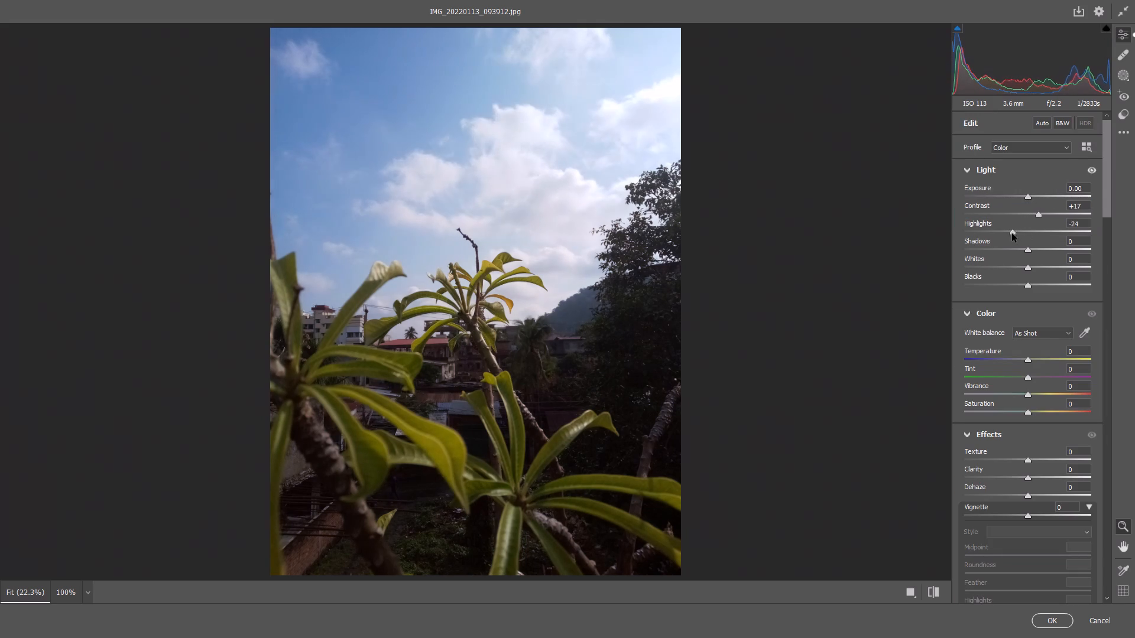
{"action": "left_click_drag", "start_coordinate": [1012, 233], "coordinate": [1009, 234]}
{"action": "left_click_drag", "start_coordinate": [1029, 251], "coordinate": [1043, 250]}
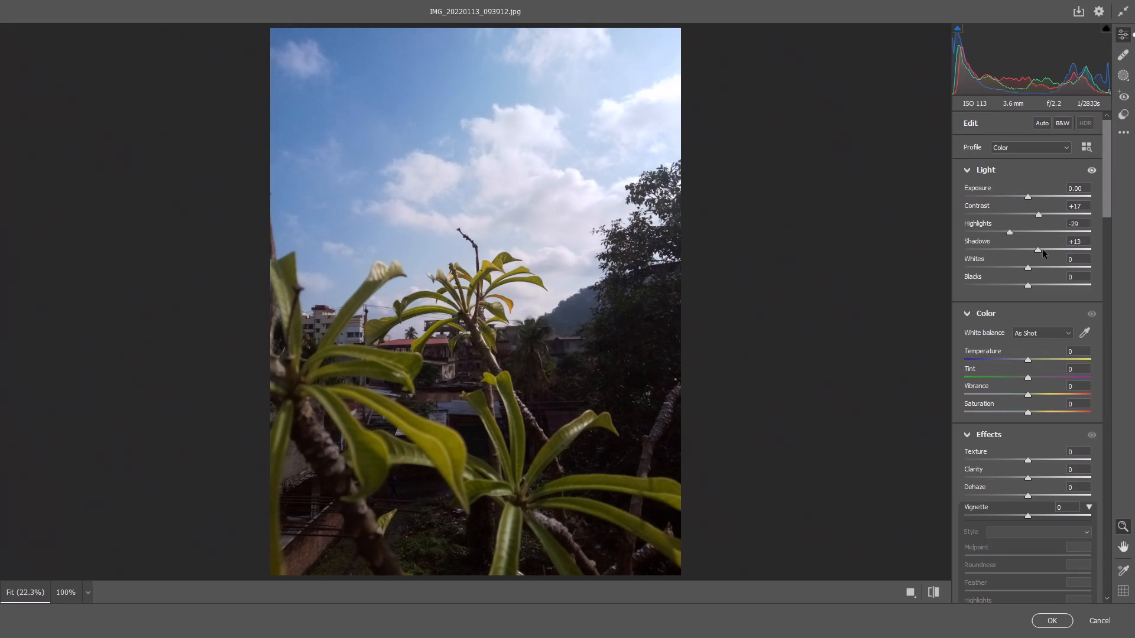
{"action": "left_click_drag", "start_coordinate": [1043, 250], "coordinate": [1078, 261]}
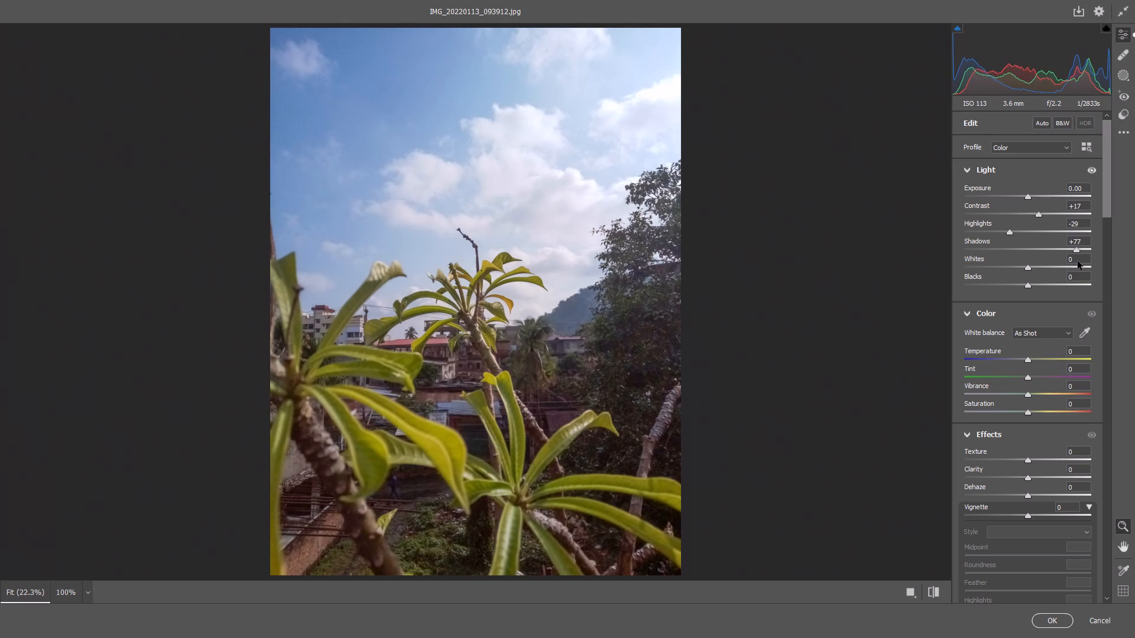
{"action": "left_click_drag", "start_coordinate": [1078, 261], "coordinate": [1069, 262]}
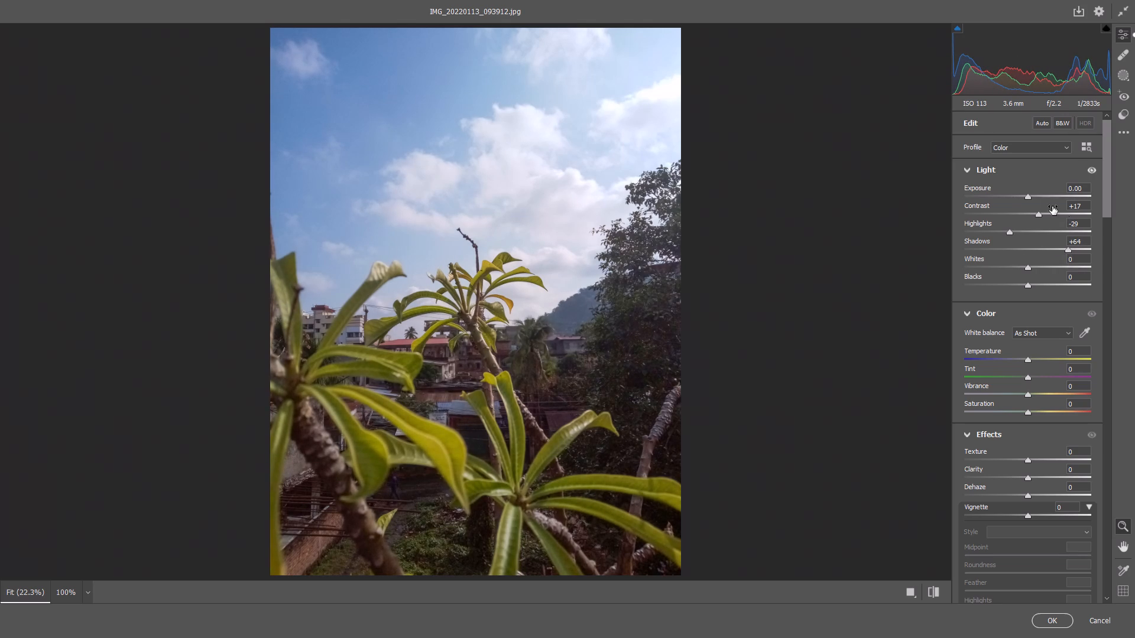
{"action": "left_click", "coordinate": [1027, 196]}
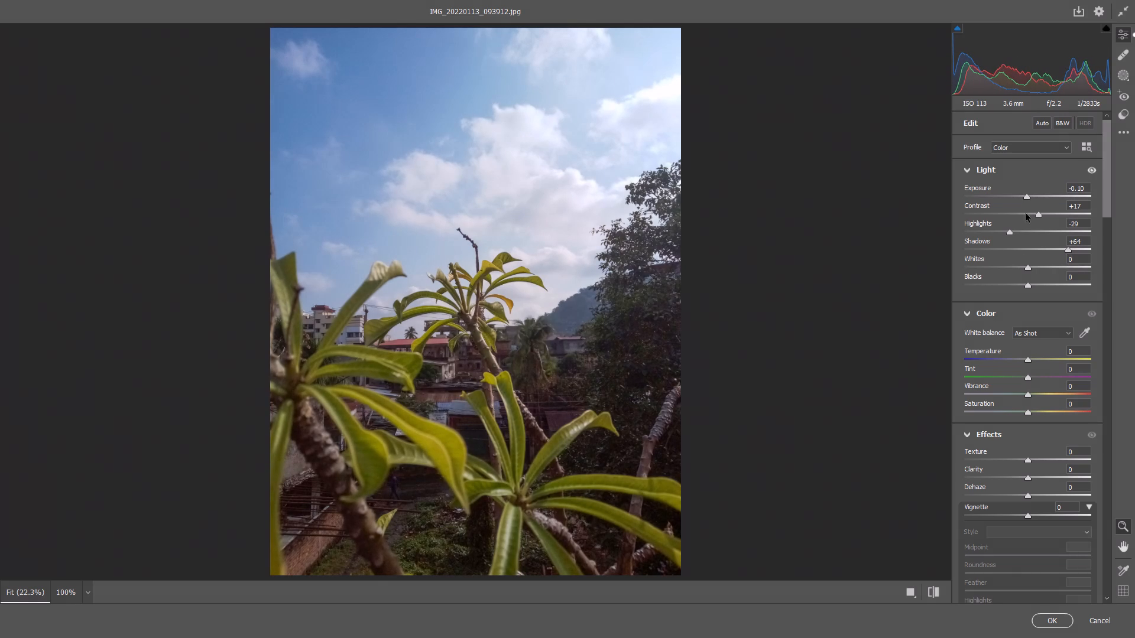
{"action": "left_click_drag", "start_coordinate": [1028, 268], "coordinate": [1023, 268]}
{"action": "left_click_drag", "start_coordinate": [1023, 268], "coordinate": [1014, 269]}
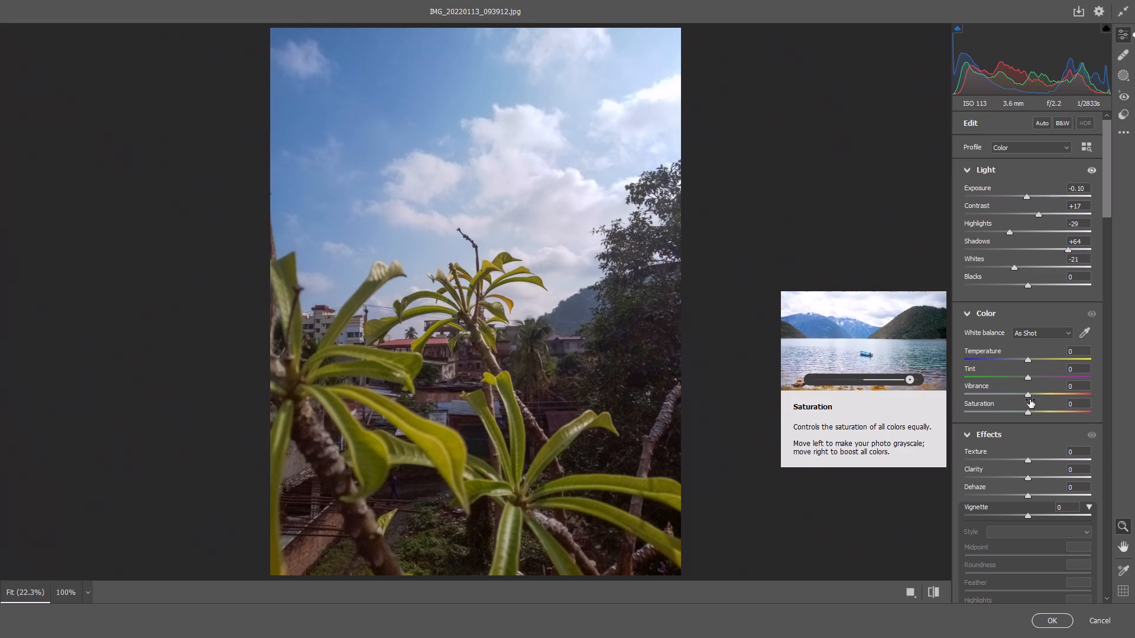
Boost the photo's overall color with Vibrance +12 and Saturation +20.
{"action": "left_click_drag", "start_coordinate": [1030, 395], "coordinate": [1032, 395]}
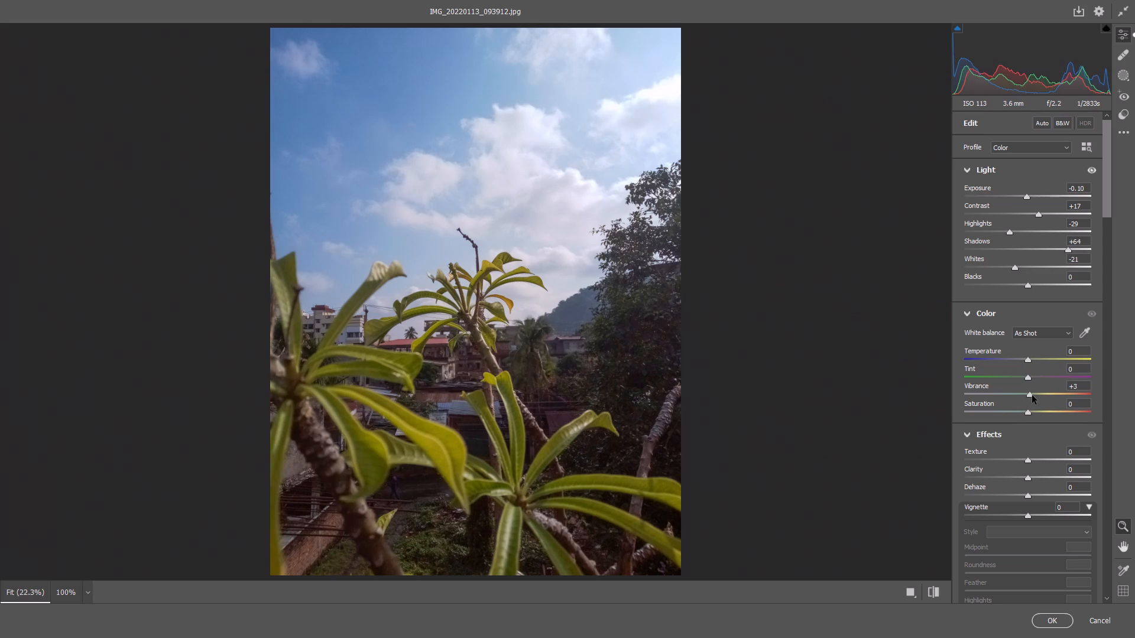
{"action": "left_click_drag", "start_coordinate": [1032, 395], "coordinate": [1037, 395]}
{"action": "left_click_drag", "start_coordinate": [1029, 411], "coordinate": [1042, 415]}
Set the photo's Texture effect to +11 and Clarity to +7.
{"action": "left_click_drag", "start_coordinate": [1105, 198], "coordinate": [1111, 240]}
{"action": "left_click_drag", "start_coordinate": [1029, 252], "coordinate": [1034, 254]}
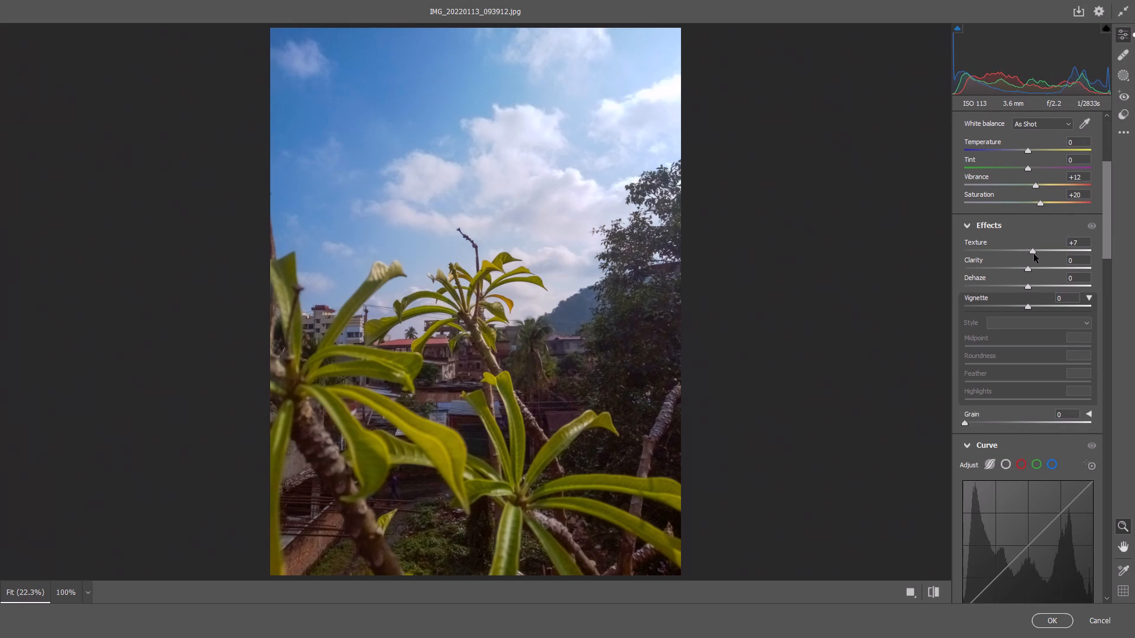
{"action": "left_click_drag", "start_coordinate": [1034, 254], "coordinate": [1036, 254]}
{"action": "left_click", "coordinate": [1028, 268]}
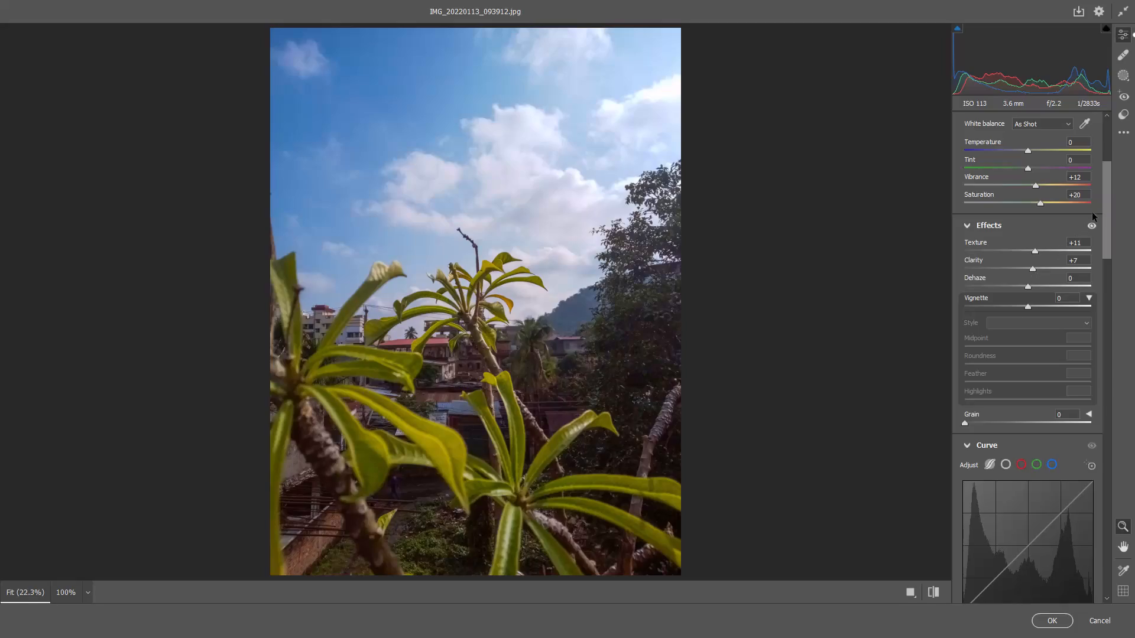
Lower the parametric curve's Highlights to -28 and Lights to -15.
{"action": "left_click_drag", "start_coordinate": [1110, 198], "coordinate": [1114, 260]}
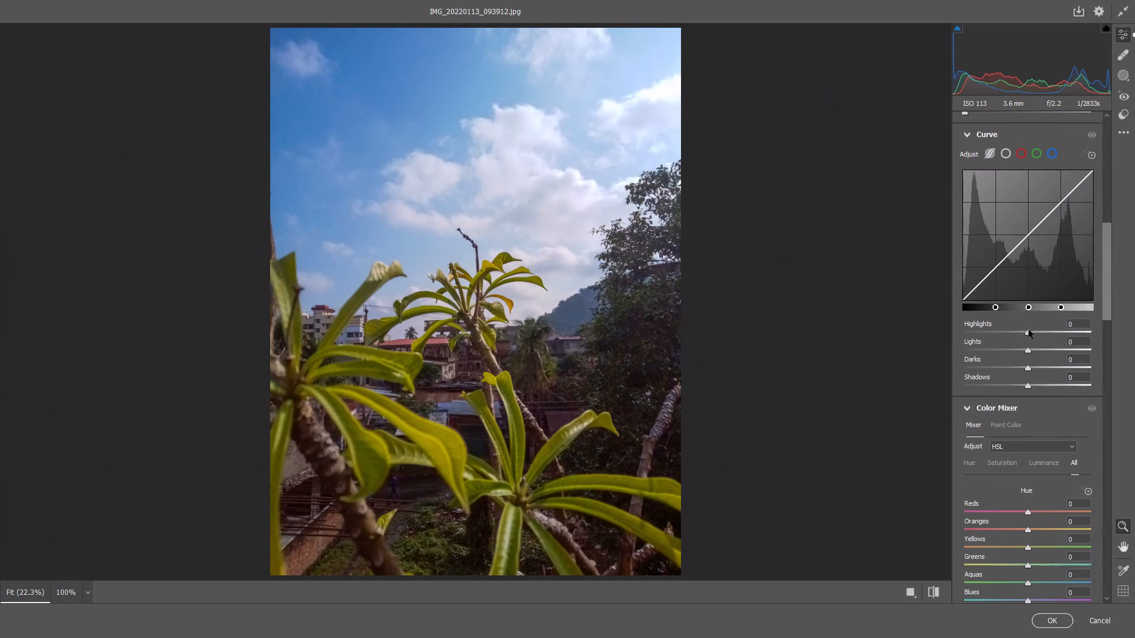
{"action": "left_click_drag", "start_coordinate": [1029, 331], "coordinate": [1019, 334]}
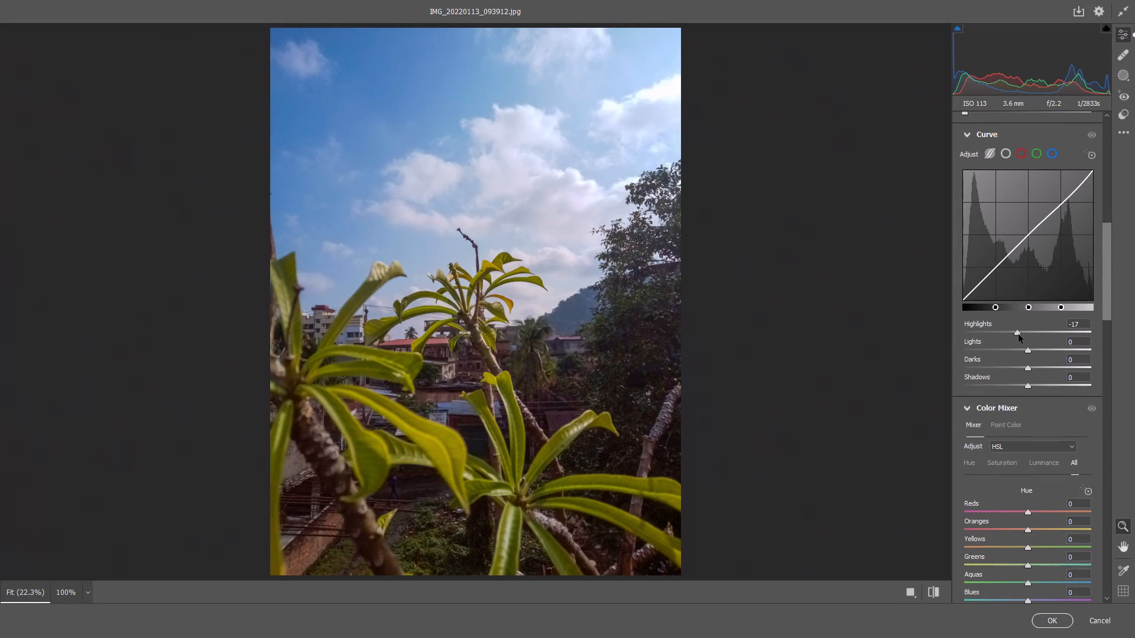
{"action": "left_click_drag", "start_coordinate": [1019, 334], "coordinate": [1011, 335]}
{"action": "left_click_drag", "start_coordinate": [1027, 351], "coordinate": [1019, 351]}
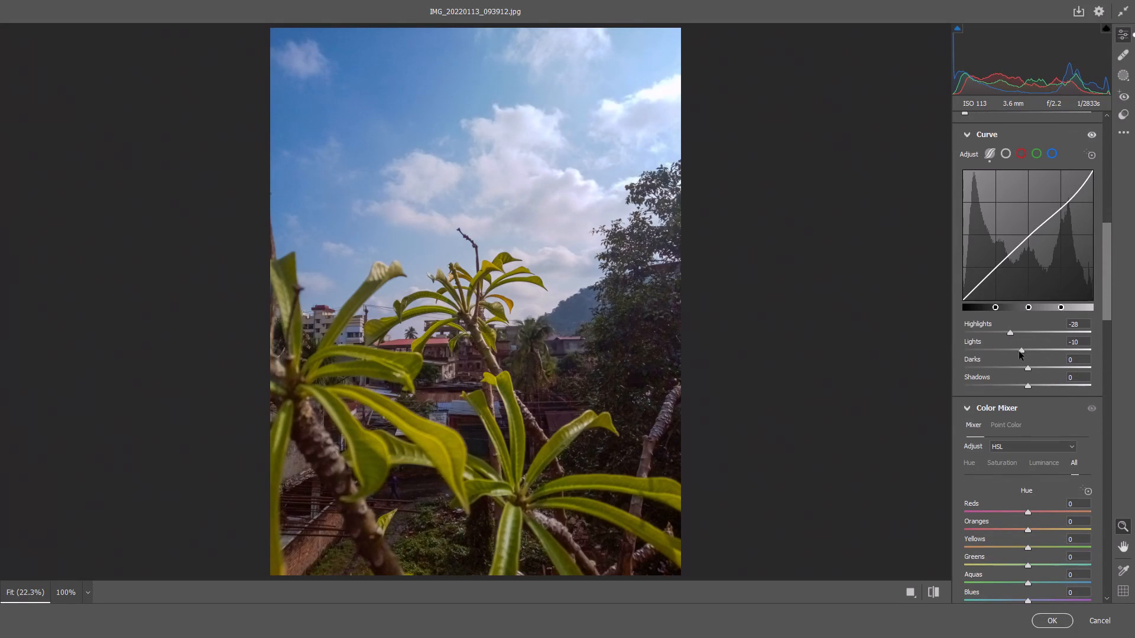
{"action": "left_click_drag", "start_coordinate": [1019, 351], "coordinate": [1017, 351]}
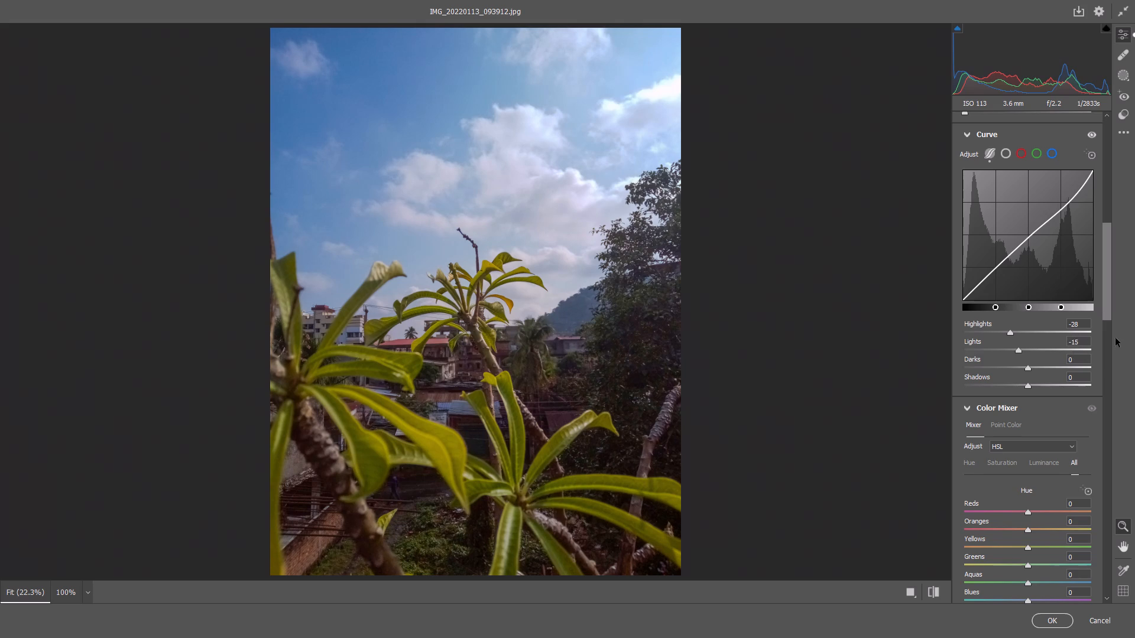
Set the Color Mixer saturation to +7 for Greens, +13 for Aquas and +6 for Blues.
{"action": "left_click_drag", "start_coordinate": [1106, 277], "coordinate": [1106, 348]}
{"action": "left_click_drag", "start_coordinate": [1029, 370], "coordinate": [1037, 372]}
{"action": "left_click_drag", "start_coordinate": [1025, 388], "coordinate": [1032, 389]}
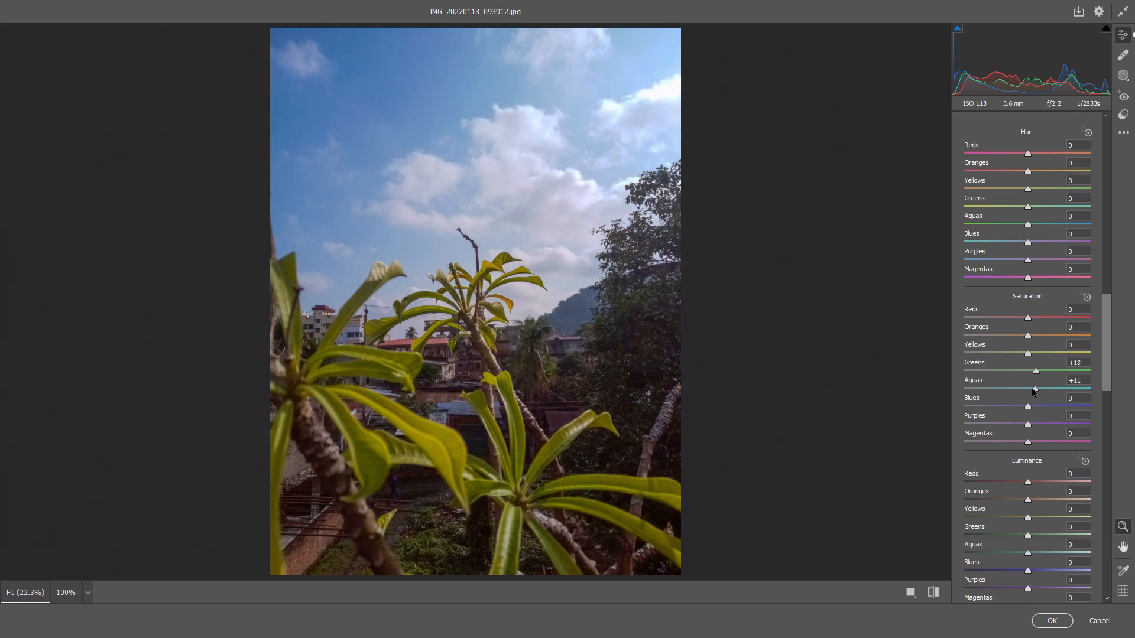
{"action": "left_click_drag", "start_coordinate": [1032, 389], "coordinate": [1033, 389]}
{"action": "left_click_drag", "start_coordinate": [1027, 406], "coordinate": [1034, 408]}
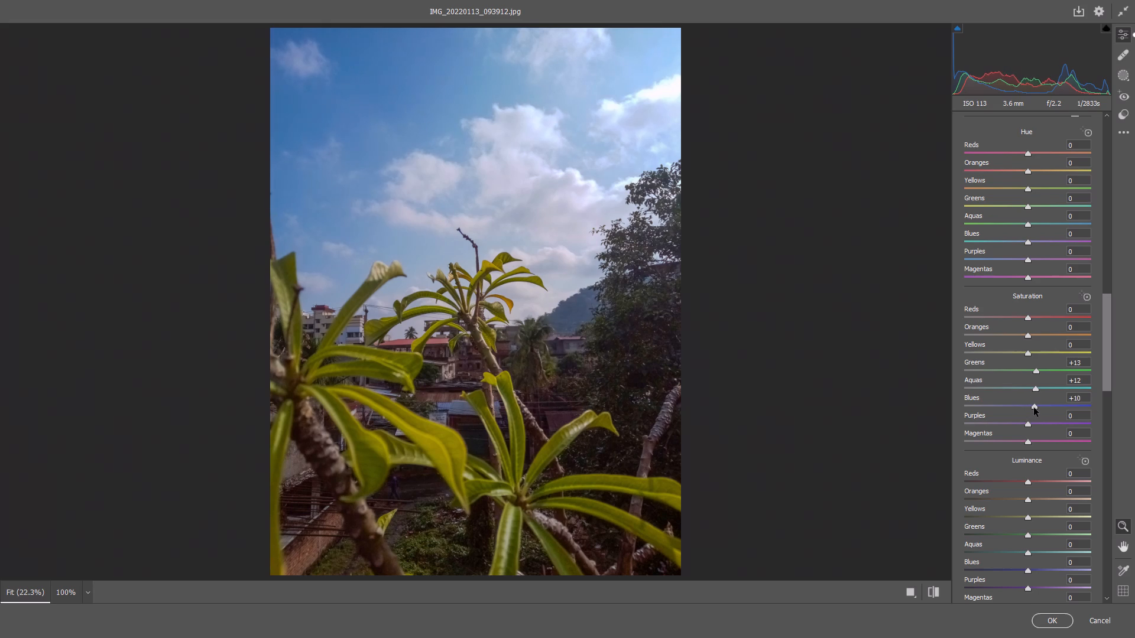
{"action": "left_click_drag", "start_coordinate": [1034, 408], "coordinate": [1036, 408]}
{"action": "left_click_drag", "start_coordinate": [1036, 386], "coordinate": [1043, 390]}
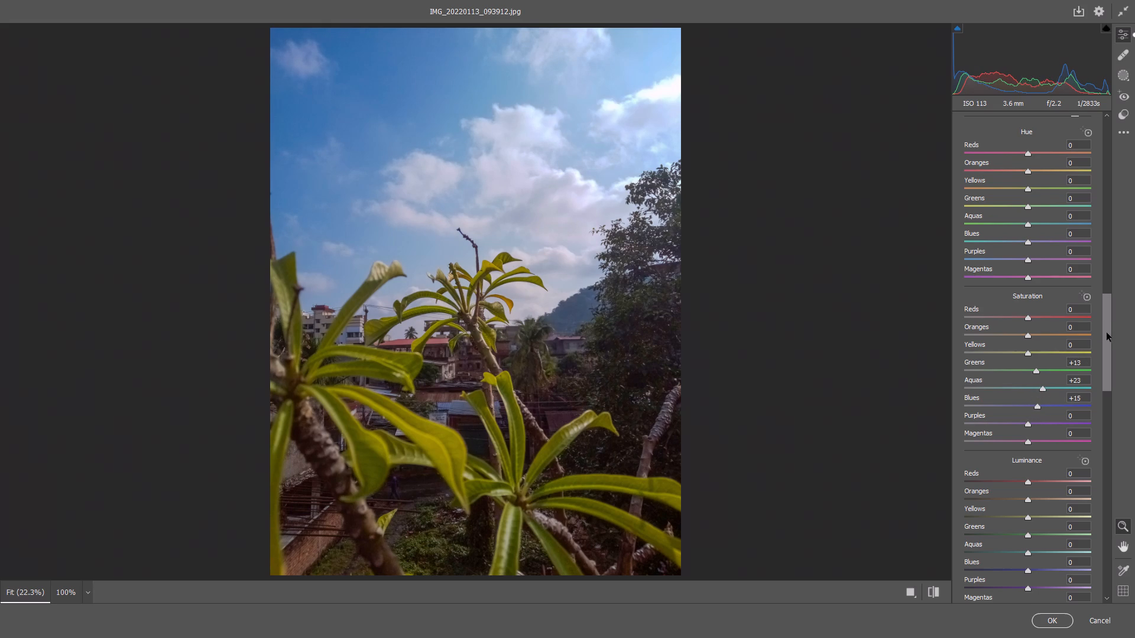
{"action": "left_click_drag", "start_coordinate": [1042, 388], "coordinate": [1037, 389]}
{"action": "left_click_drag", "start_coordinate": [1037, 389], "coordinate": [1035, 389]}
{"action": "left_click_drag", "start_coordinate": [1037, 408], "coordinate": [1031, 406]}
{"action": "left_click", "coordinate": [1036, 370]}
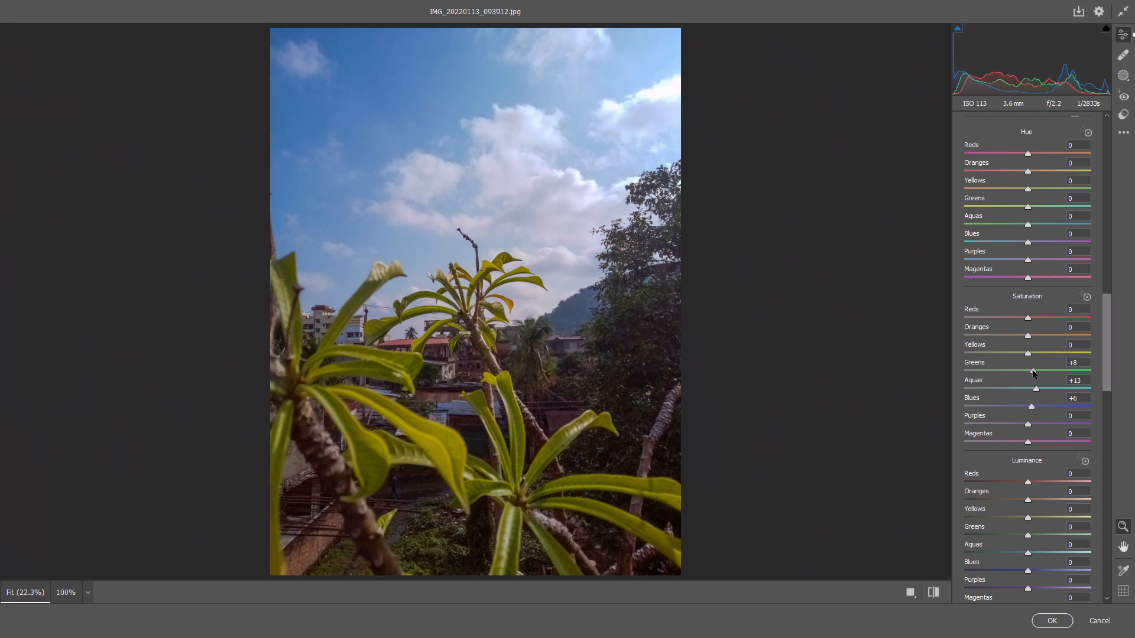
Set the Color Mixer luminance to +15 for Aquas and +8 for Blues.
{"action": "left_click_drag", "start_coordinate": [1109, 338], "coordinate": [1107, 377]}
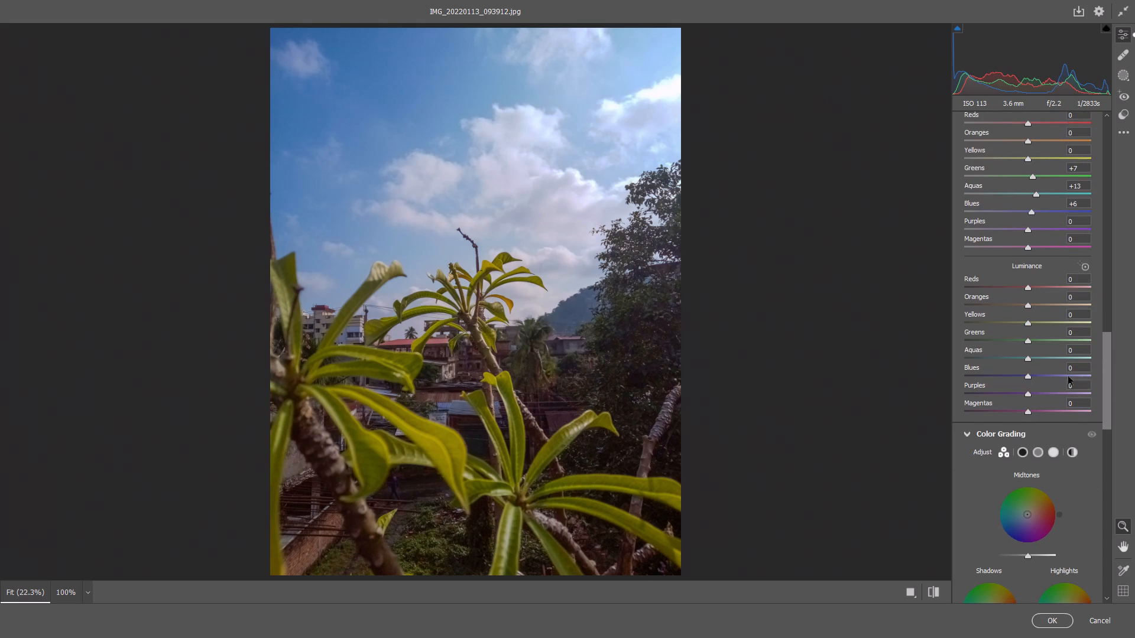
{"action": "left_click_drag", "start_coordinate": [1027, 360], "coordinate": [1037, 361]}
{"action": "left_click_drag", "start_coordinate": [1025, 376], "coordinate": [1030, 379]}
Set the photo's Sharpening to 21, Noise Reduction to 12 and Color Noise Reduction to 12.
{"action": "left_click_drag", "start_coordinate": [1105, 374], "coordinate": [1108, 410]}
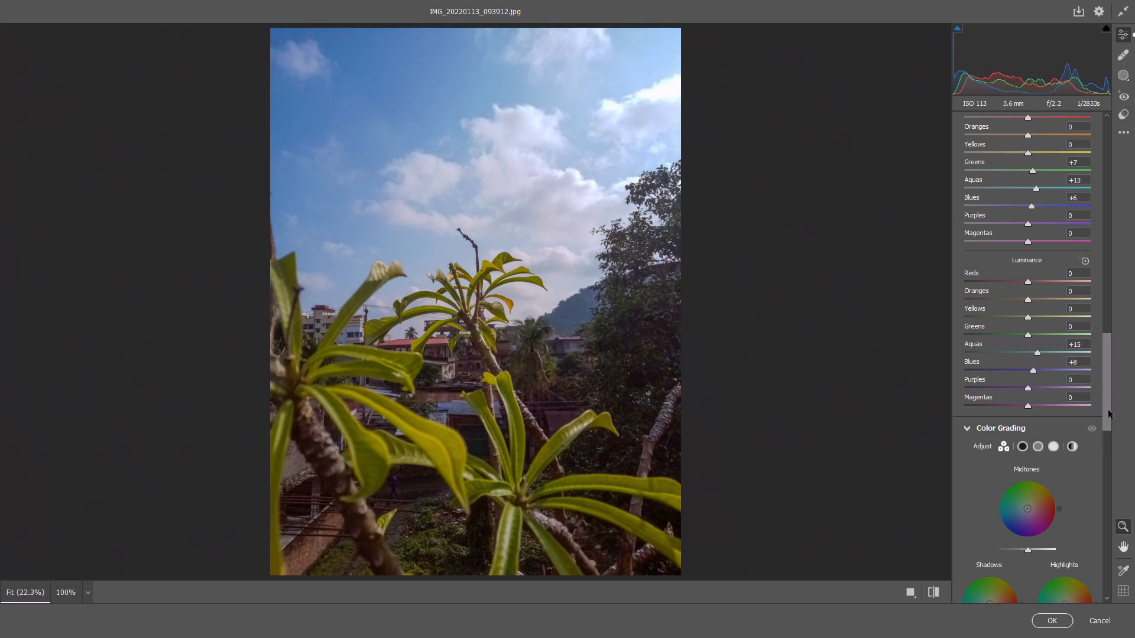
{"action": "left_click_drag", "start_coordinate": [1108, 410], "coordinate": [1114, 469]}
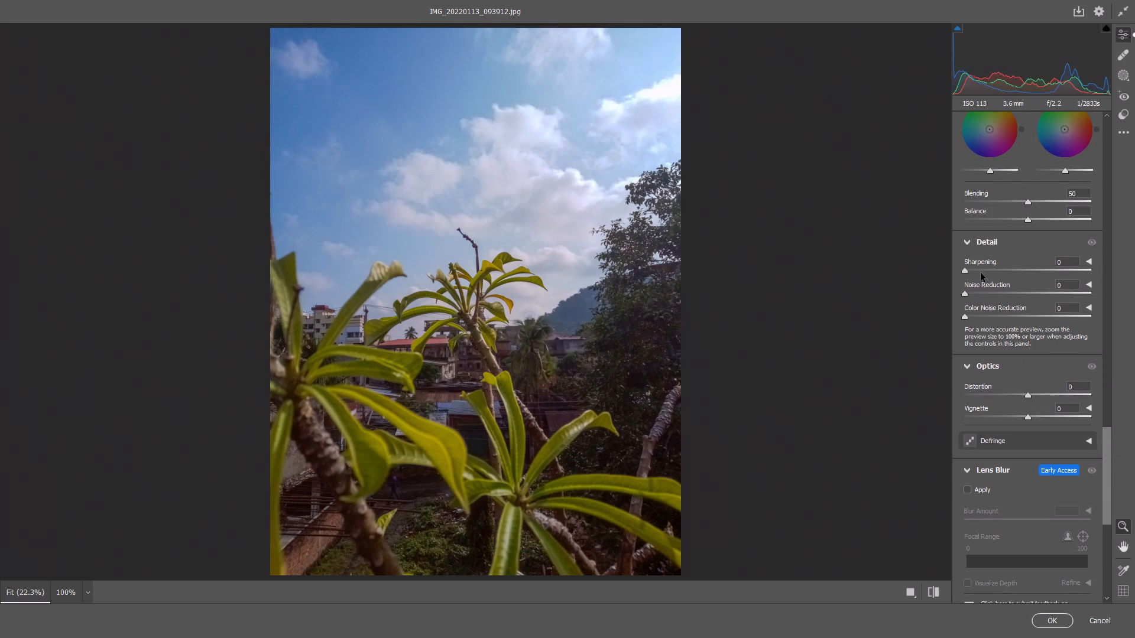
{"action": "left_click", "coordinate": [982, 272]}
{"action": "left_click", "coordinate": [979, 293]}
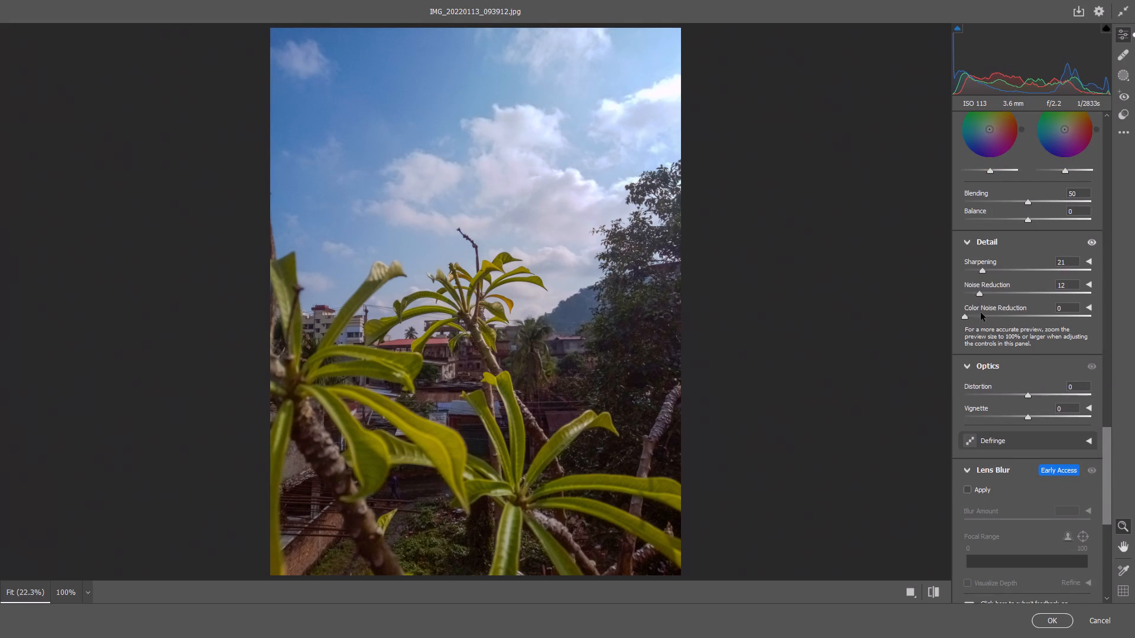
{"action": "left_click", "coordinate": [979, 314]}
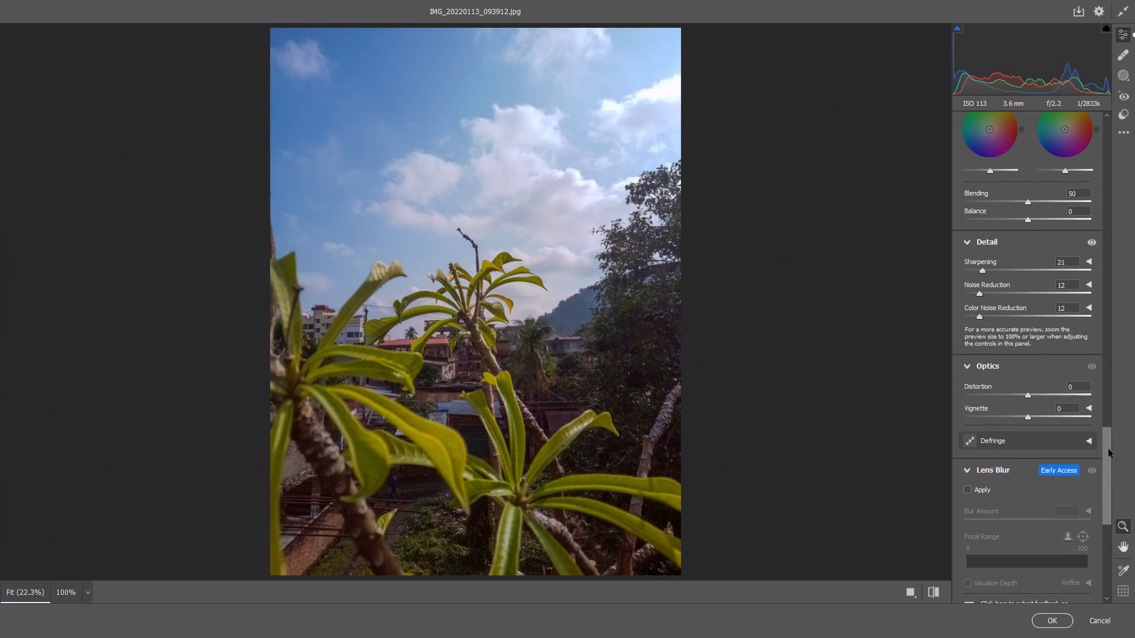
Turn on Lens Blur for the photo and check the blur around the central plant at 100% zoom.
{"action": "left_click", "coordinate": [1108, 449]}
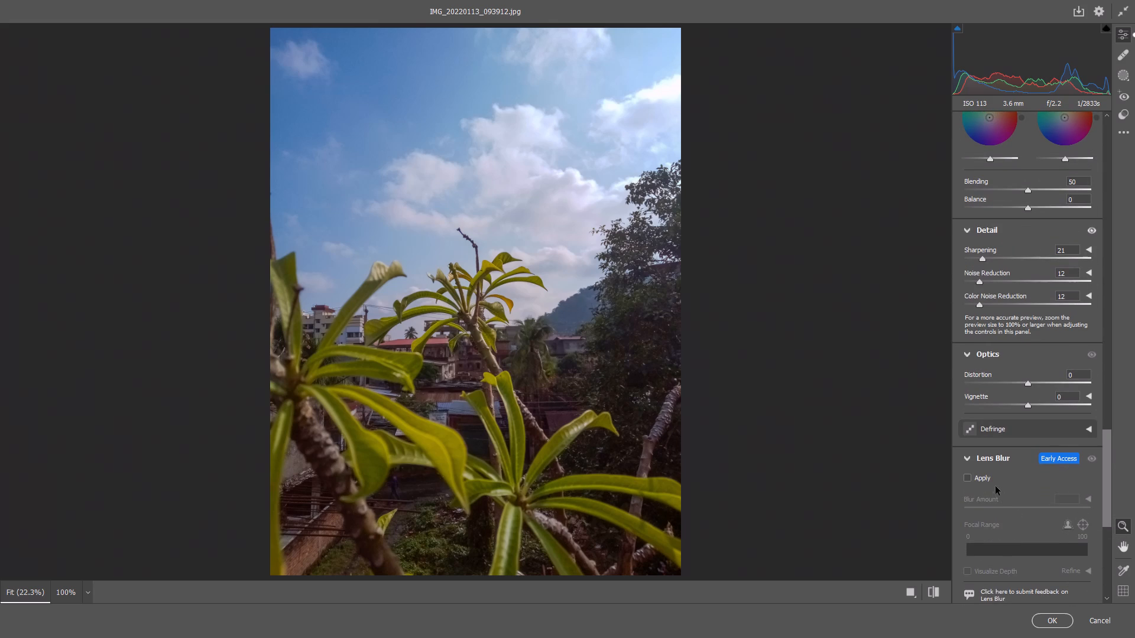
{"action": "left_click", "coordinate": [981, 477]}
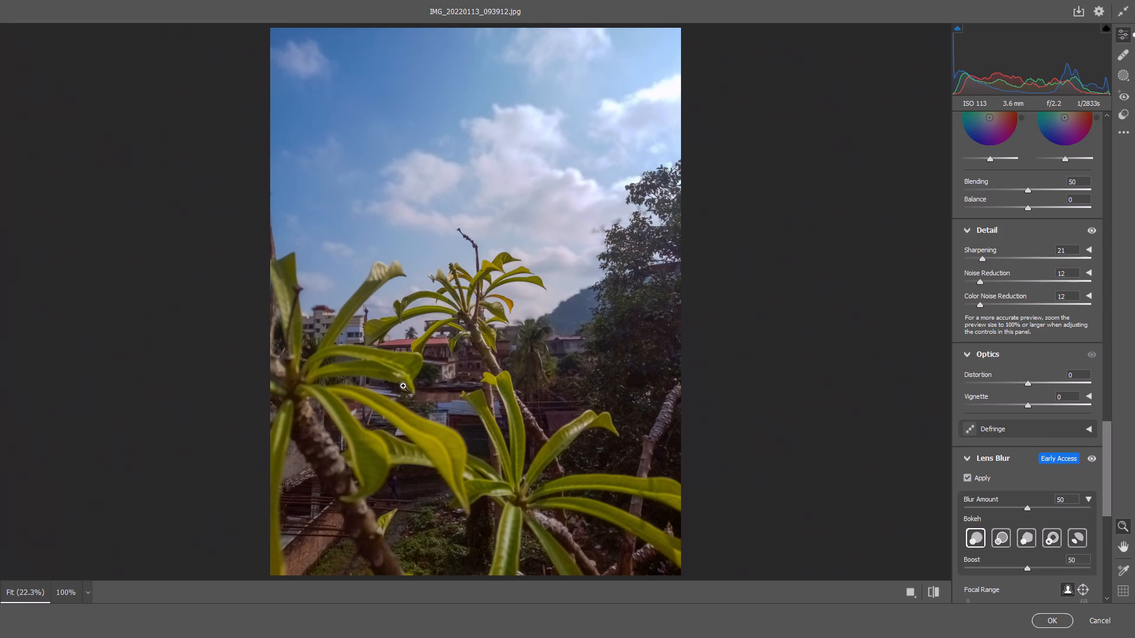
{"action": "left_click", "coordinate": [459, 296]}
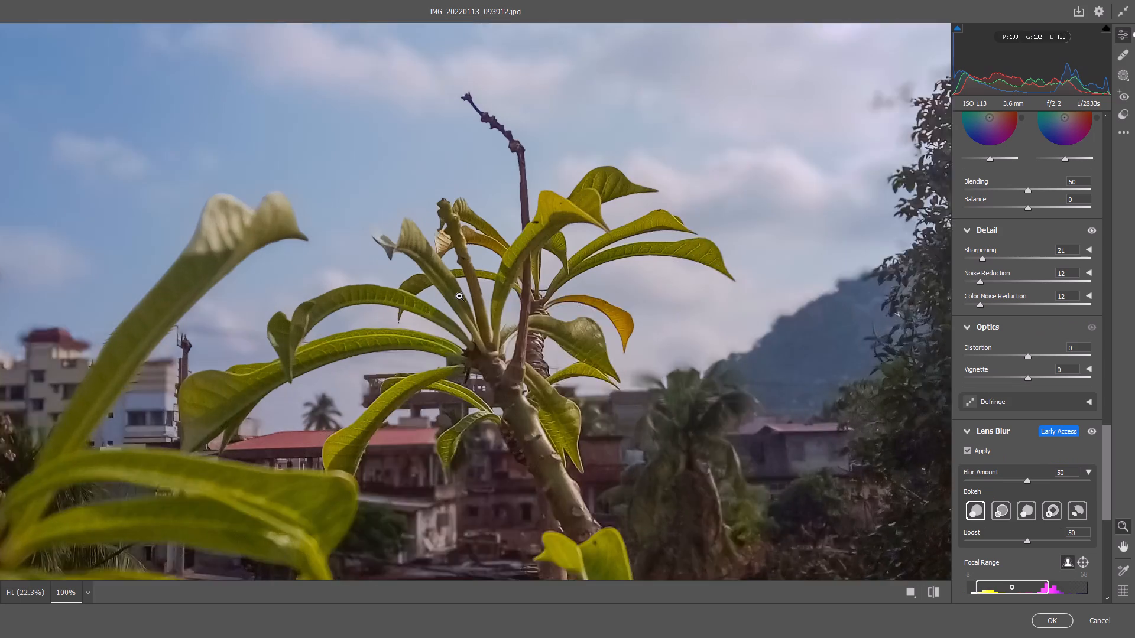
{"action": "left_click", "coordinate": [460, 296]}
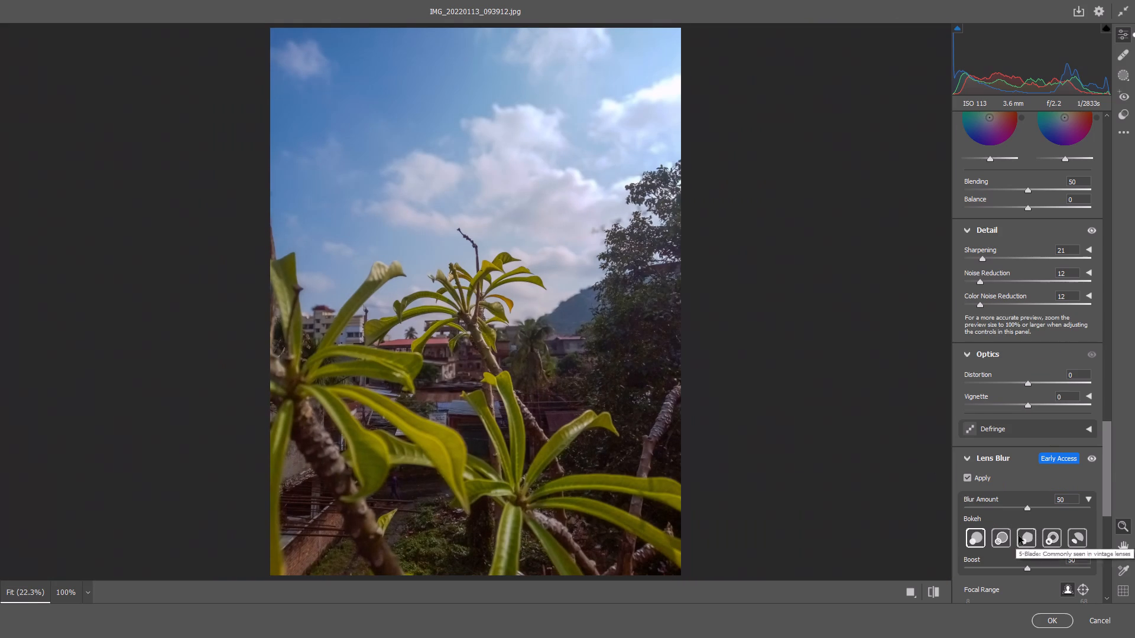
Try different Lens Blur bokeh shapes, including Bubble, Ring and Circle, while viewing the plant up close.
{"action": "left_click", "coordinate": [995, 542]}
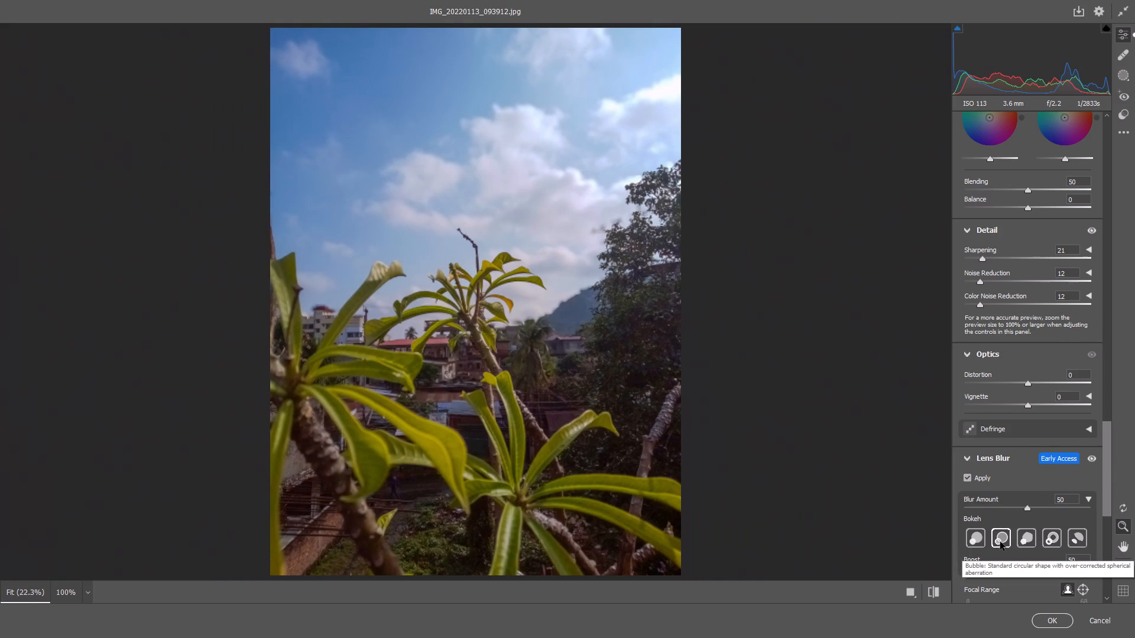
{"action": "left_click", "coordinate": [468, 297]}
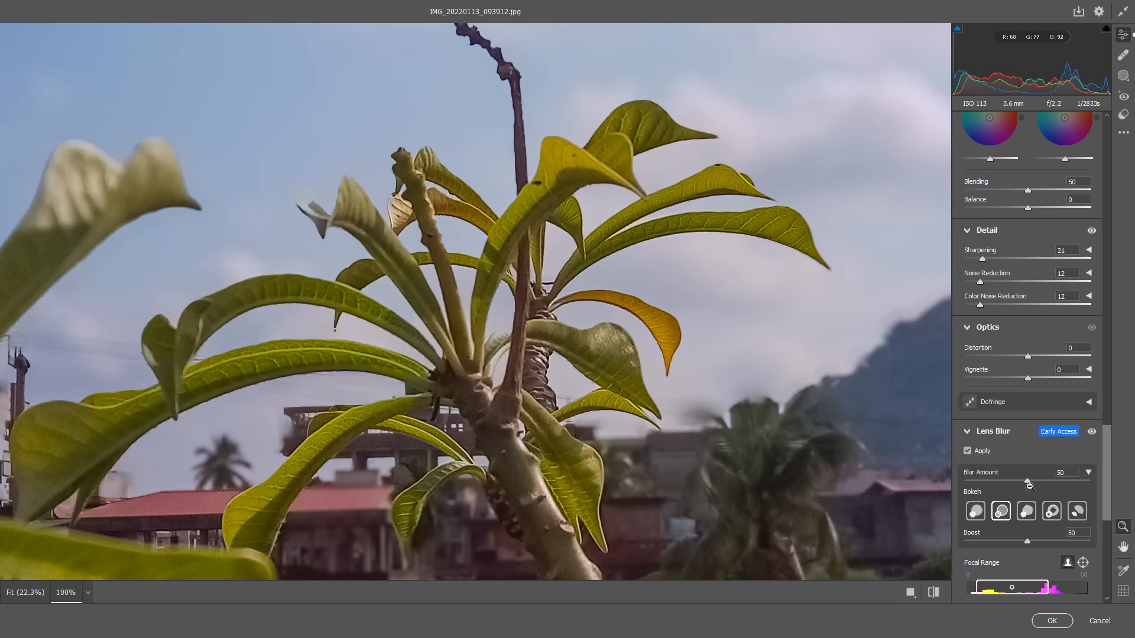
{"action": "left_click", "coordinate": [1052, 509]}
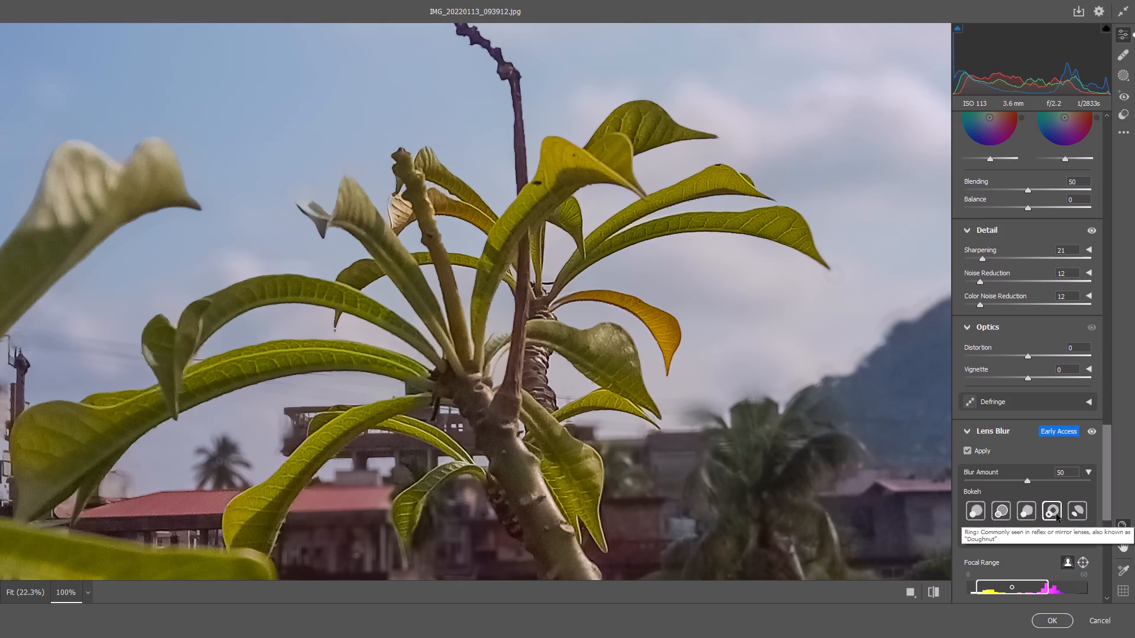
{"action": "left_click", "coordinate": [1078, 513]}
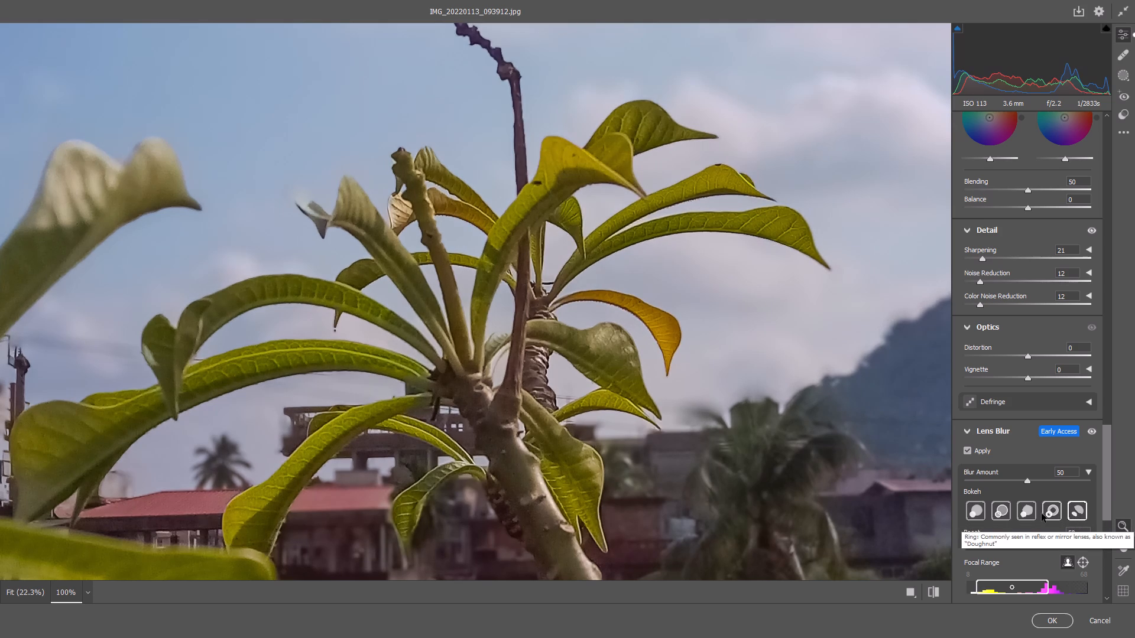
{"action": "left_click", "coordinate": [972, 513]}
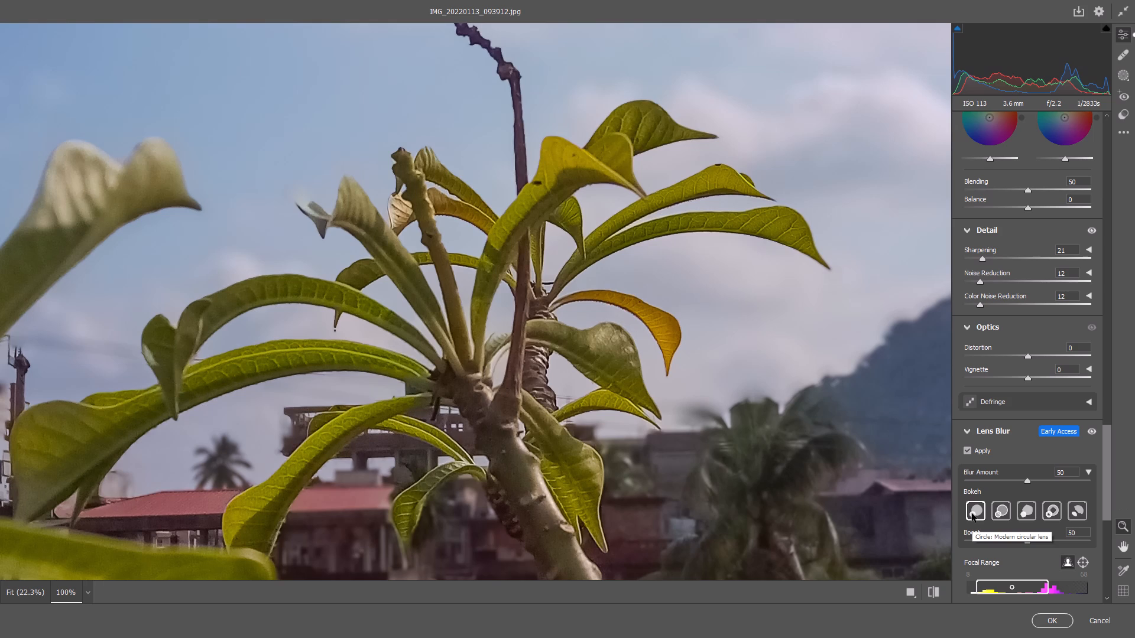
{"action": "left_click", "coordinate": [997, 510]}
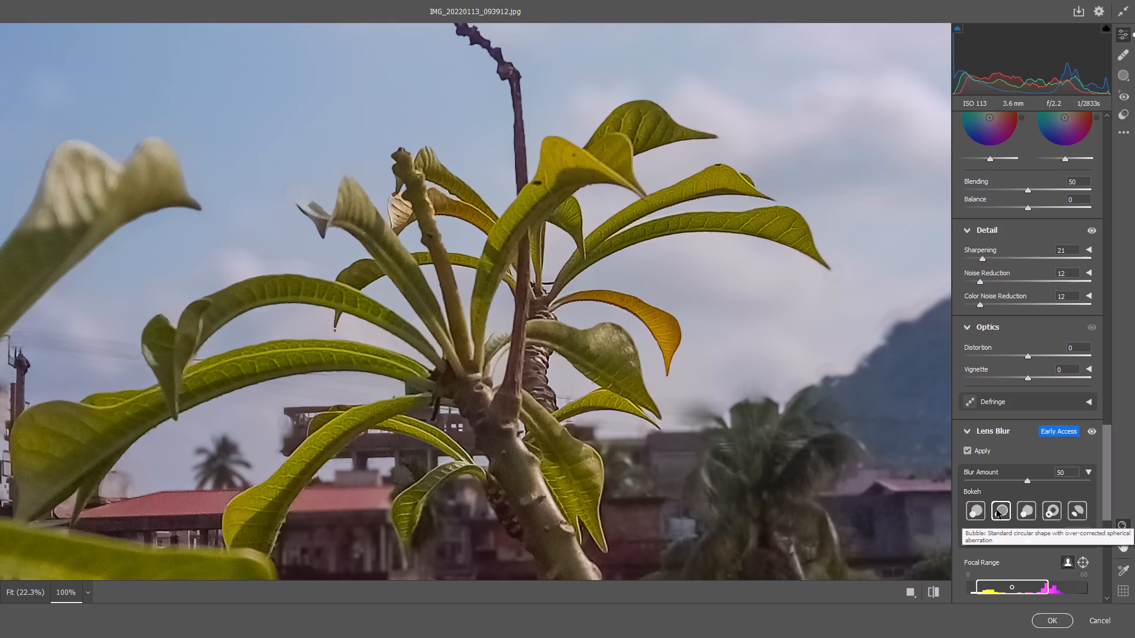
Set the Lens Blur bokeh shape to 5-Blade and apply the Camera Raw edits.
{"action": "left_click", "coordinate": [1032, 512]}
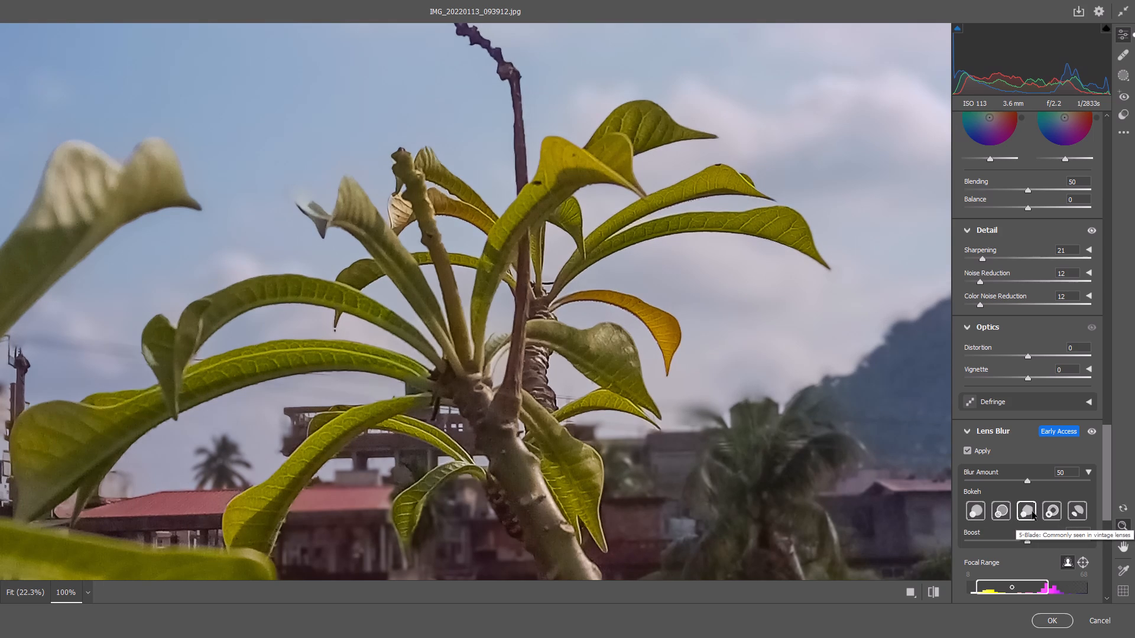
{"action": "left_click", "coordinate": [533, 334]}
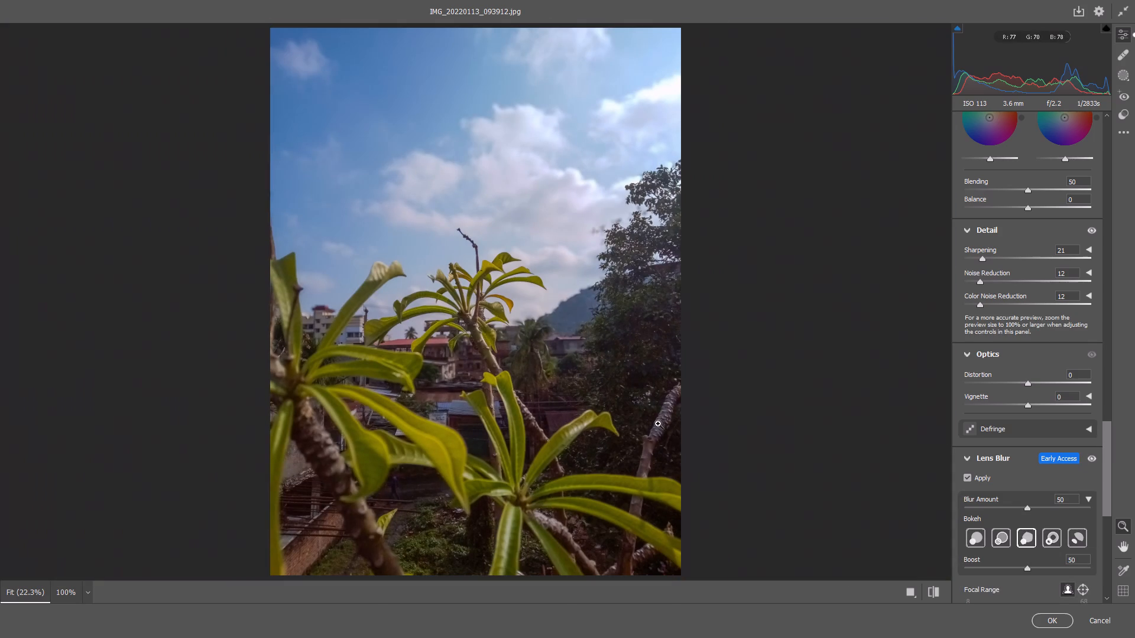
{"action": "left_click", "coordinate": [1039, 619]}
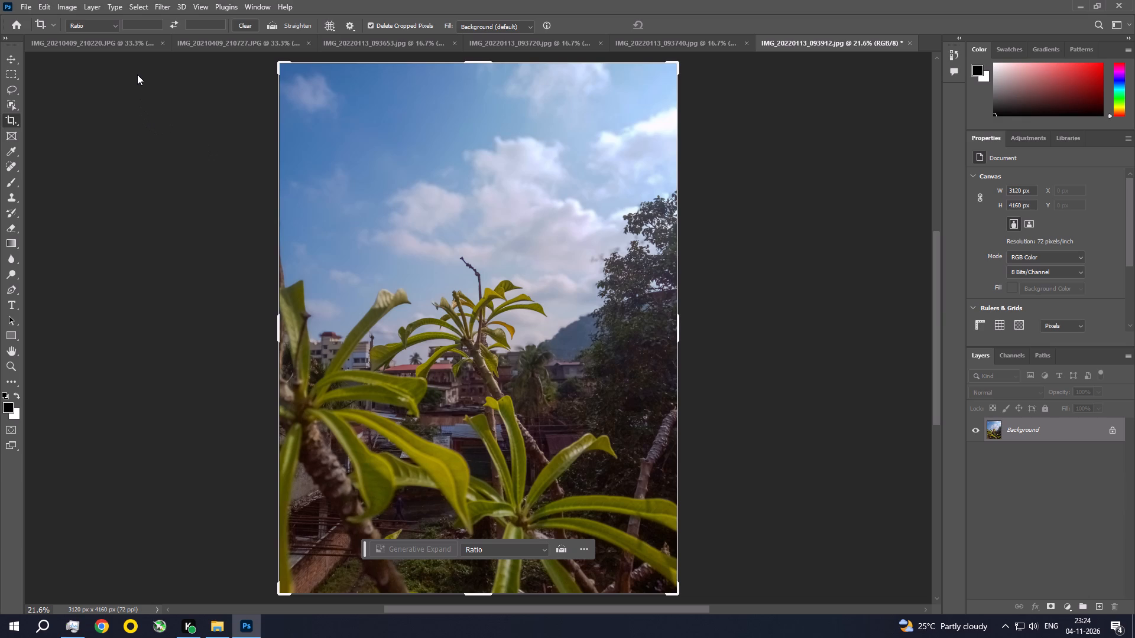
Apply an Exposure adjustment to the photo with Offset at +0.0059.
{"action": "left_click", "coordinate": [70, 0]}
{"action": "left_click", "coordinate": [73, 42]}
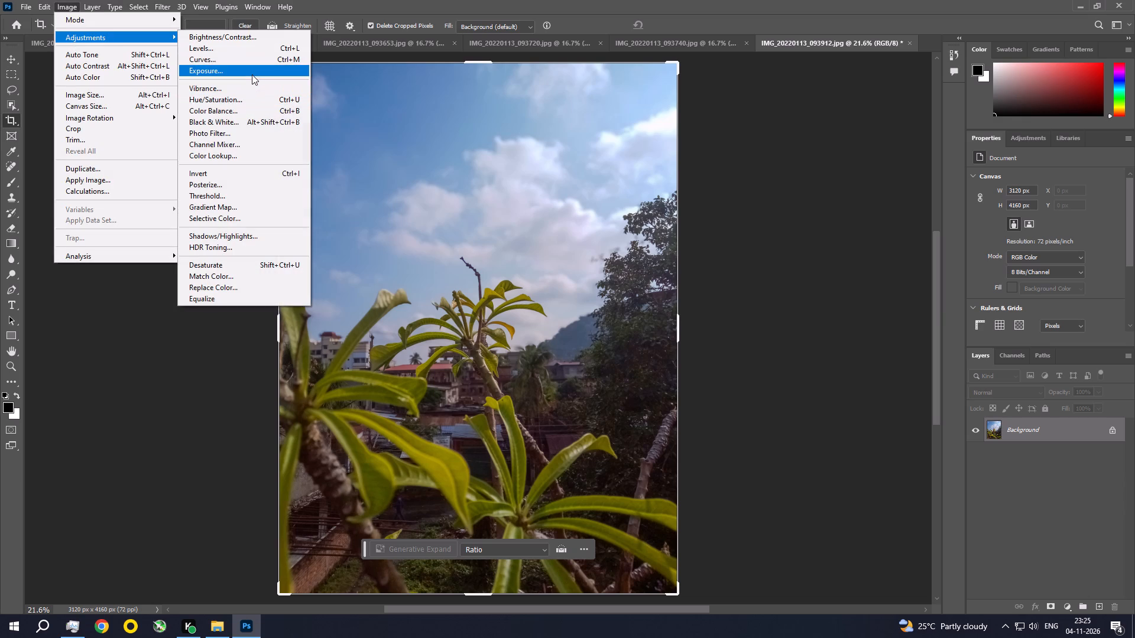
{"action": "left_click", "coordinate": [252, 74]}
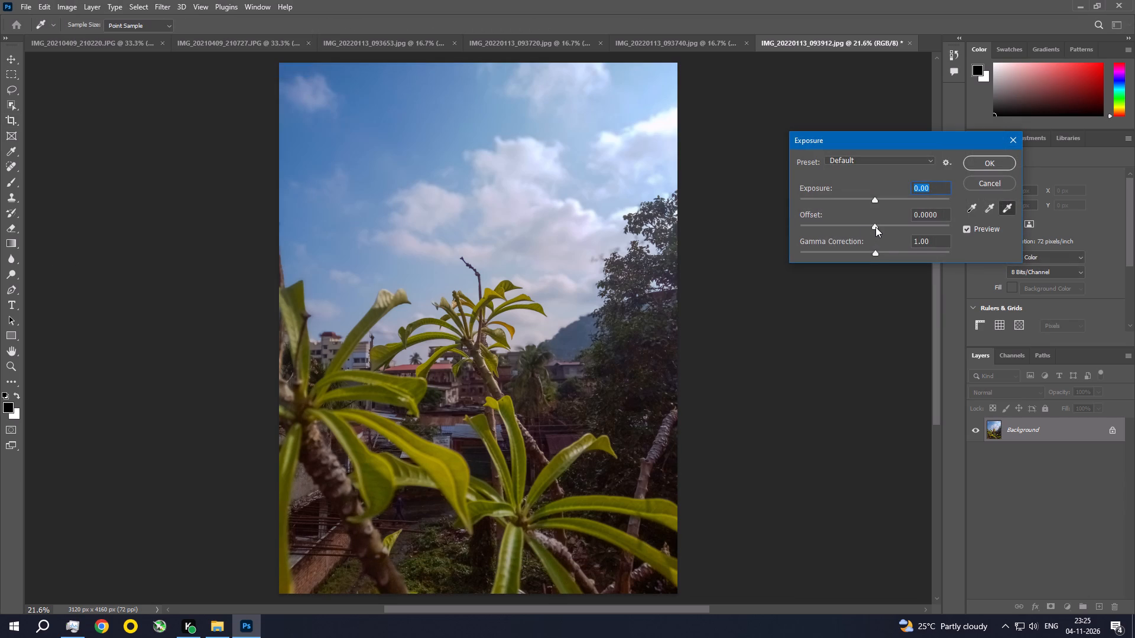
{"action": "left_click", "coordinate": [875, 227]}
{"action": "left_click", "coordinate": [994, 164]}
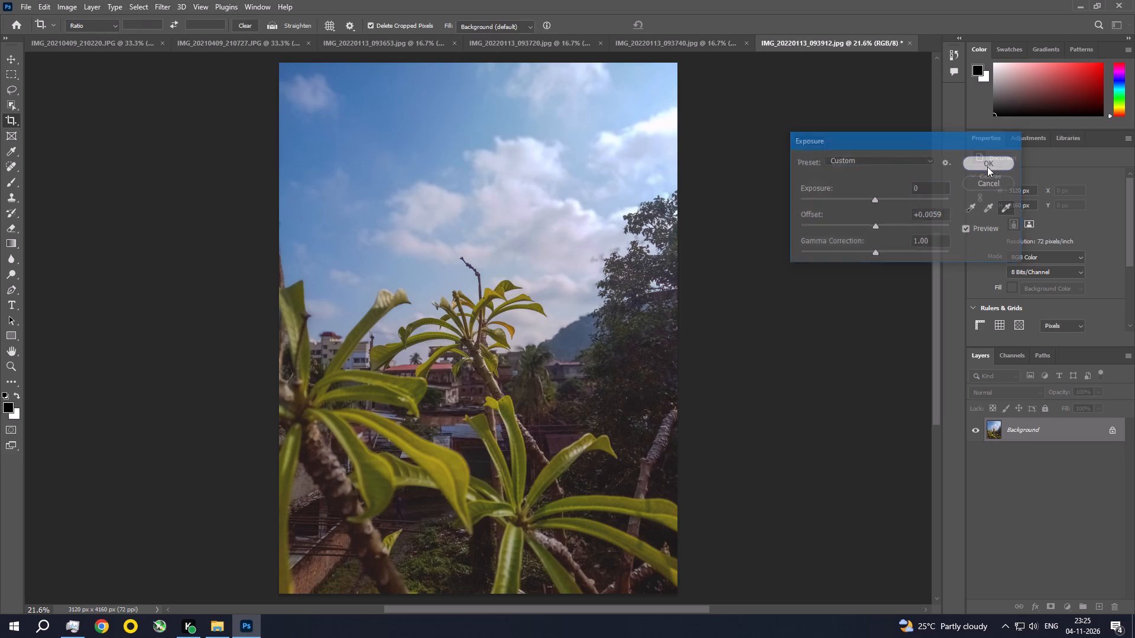
Save IMG_20220113_093912 as a JPEG at Maximum quality 12 and close it.
{"action": "key", "text": "ctrl+s"}
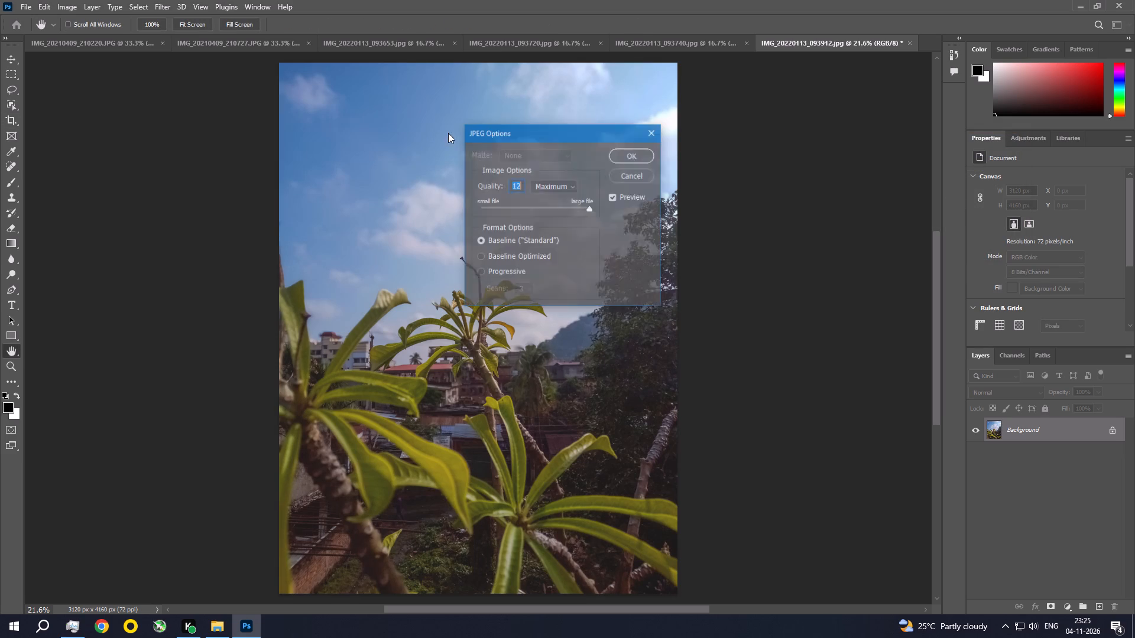
{"action": "left_click", "coordinate": [633, 154]}
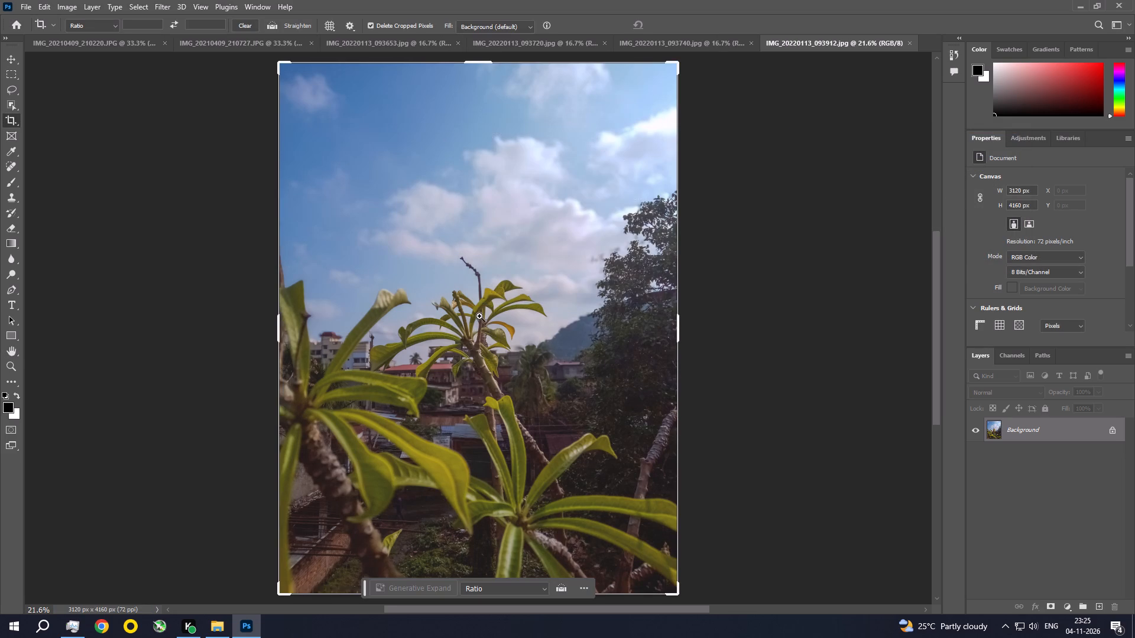
{"action": "triple_click", "coordinate": [479, 316], "text": "ctrl"}
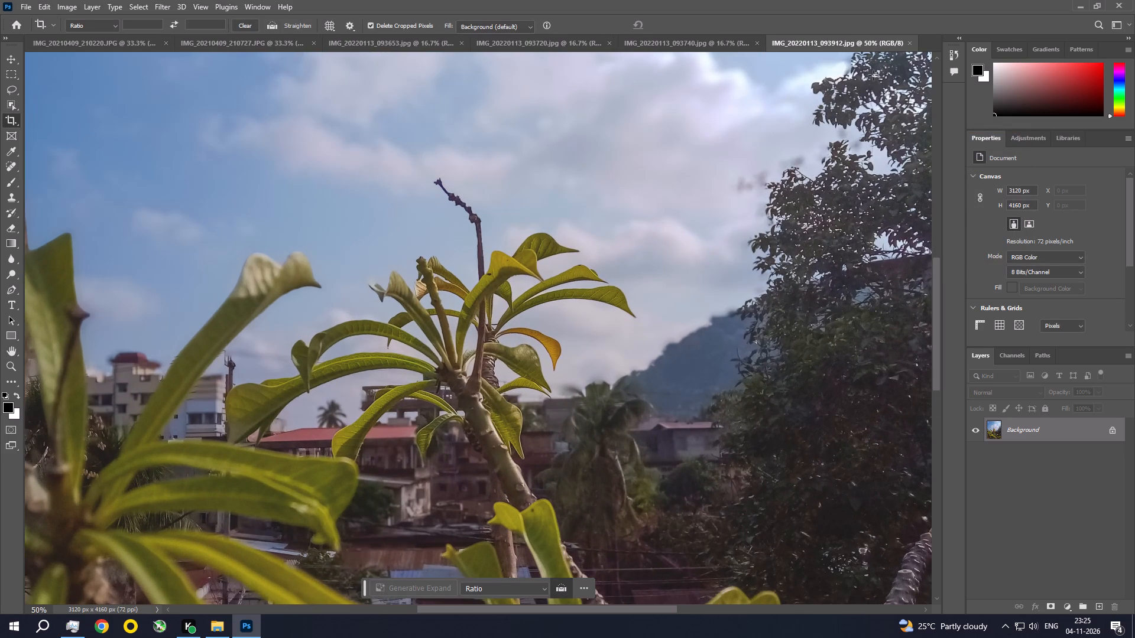
{"action": "left_click", "coordinate": [909, 44]}
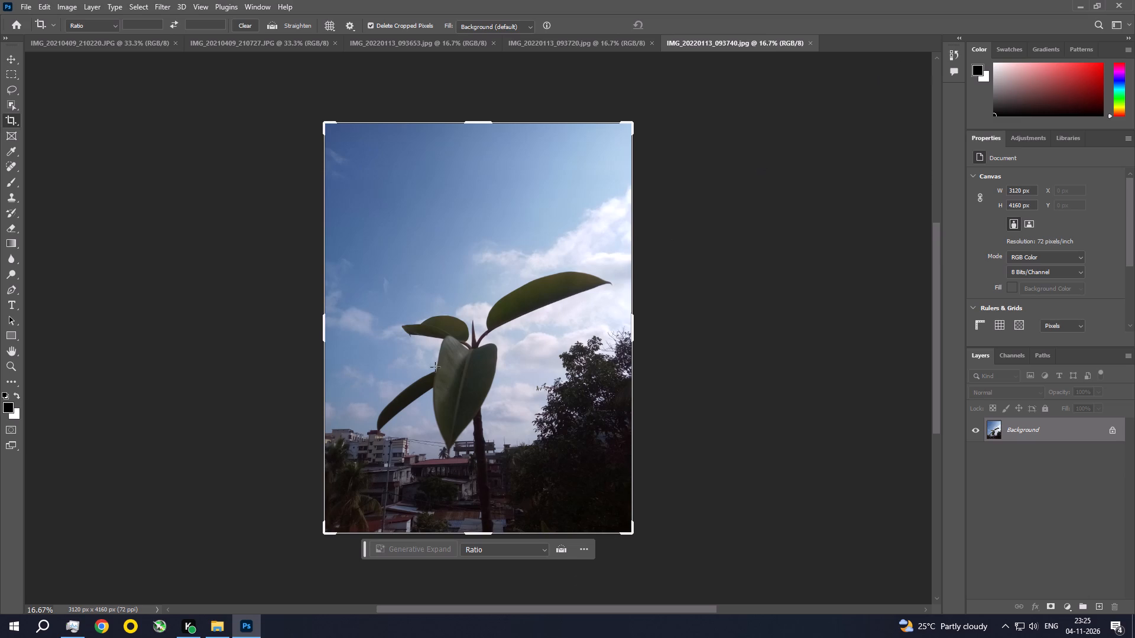
Reapply the last-used Camera Raw filter to IMG_20220113_093740.
{"action": "key", "text": "ctrl+space"}
{"action": "key", "text": "ctrl+space"}
{"action": "key", "text": "ctrl+space"}
{"action": "key", "text": "ctrl+space"}
{"action": "key", "text": "ctrl+space"}
{"action": "key", "text": "ctrl+space"}
{"action": "key", "text": "ctrl+space"}
{"action": "key", "text": "ctrl+space"}
{"action": "key", "text": "ctrl+space"}
{"action": "key", "text": "ctrl+space"}
{"action": "key", "text": "ctrl+space"}
{"action": "key", "text": "ctrl+space"}
{"action": "key", "text": "ctrl+space"}
{"action": "key", "text": "ctrl+space"}
{"action": "key", "text": "ctrl+space"}
{"action": "key", "text": "ctrl+space"}
{"action": "key", "text": "ctrl+space"}
{"action": "key", "text": "ctrl+space"}
{"action": "key", "text": "ctrl+space"}
{"action": "key", "text": "ctrl+space"}
{"action": "double_click", "coordinate": [474, 350], "text": "ctrl"}
{"action": "left_click", "coordinate": [474, 350], "text": "ctrl"}
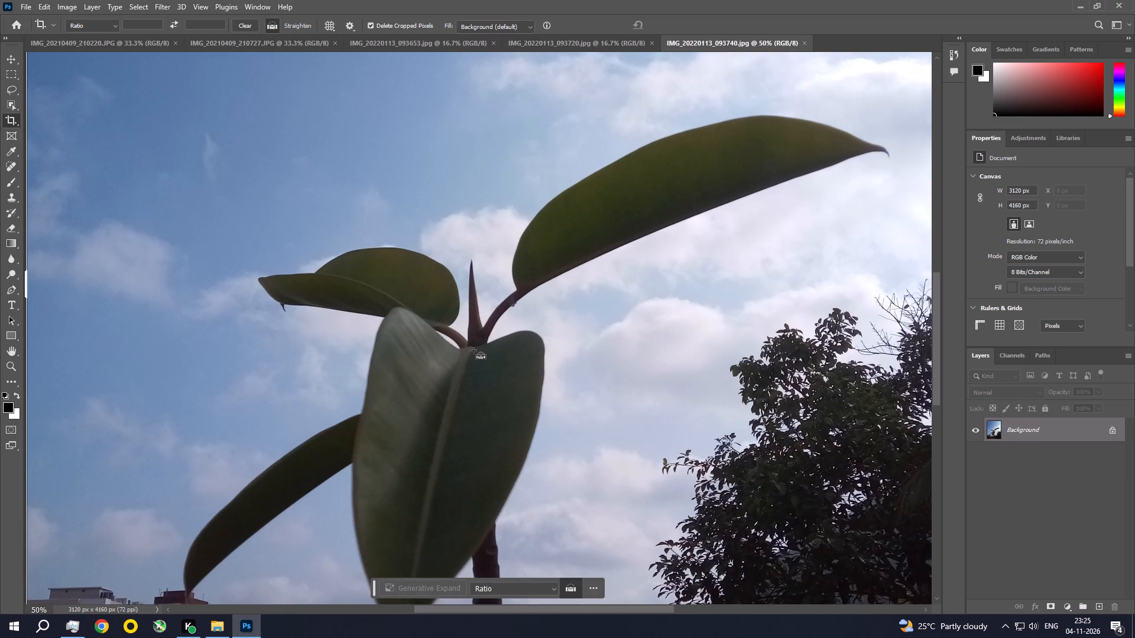
{"action": "key", "text": "ctrl+0"}
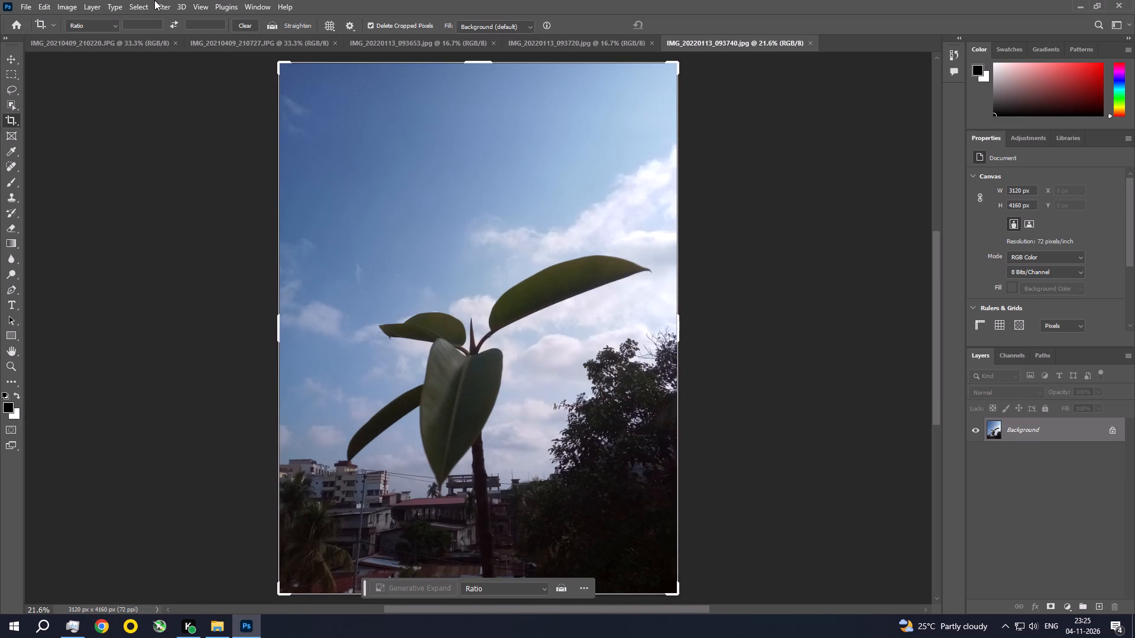
{"action": "left_click", "coordinate": [154, 0]}
{"action": "left_click", "coordinate": [168, 21]}
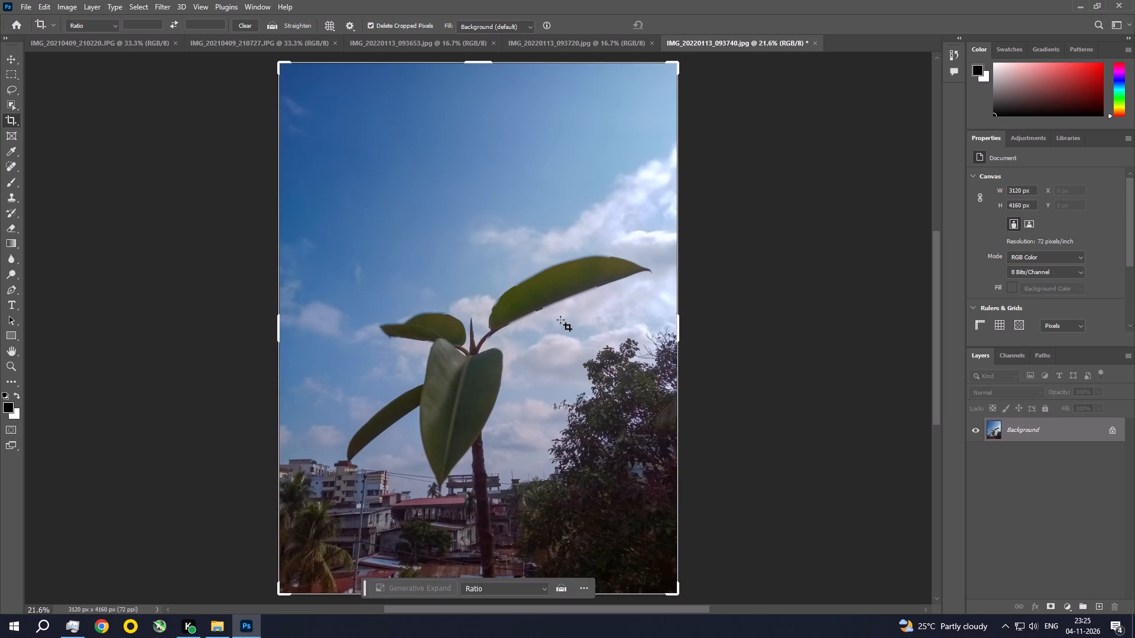
Apply an Exposure adjustment to IMG_20220113_093740 with Offset at +0.0059.
{"action": "left_click", "coordinate": [70, 1]}
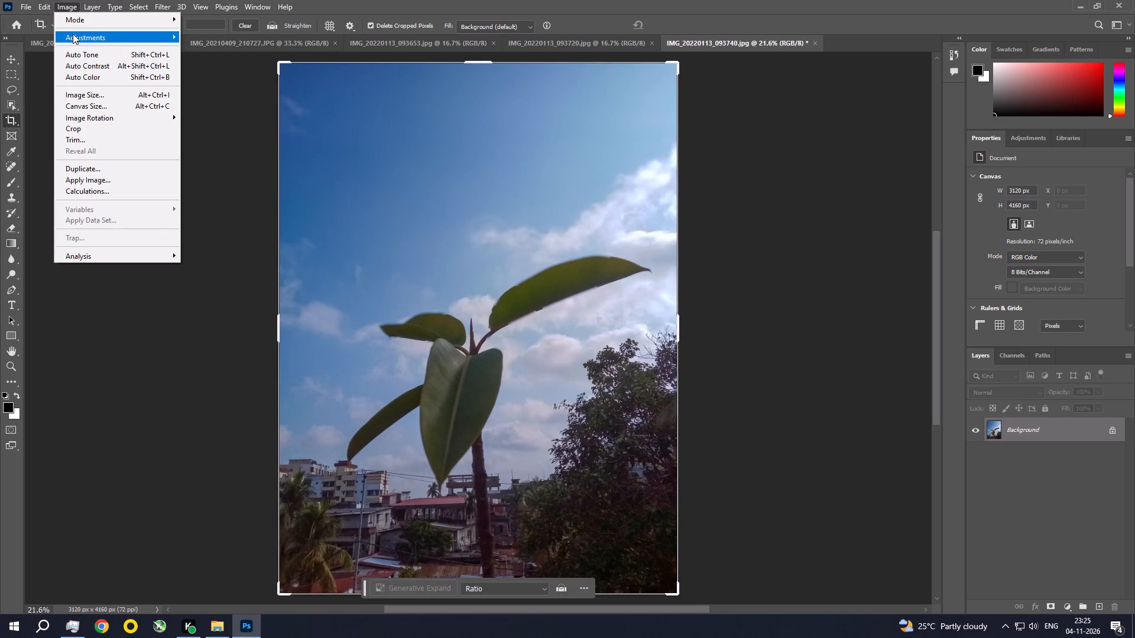
{"action": "left_click", "coordinate": [74, 38]}
{"action": "left_click", "coordinate": [228, 72]}
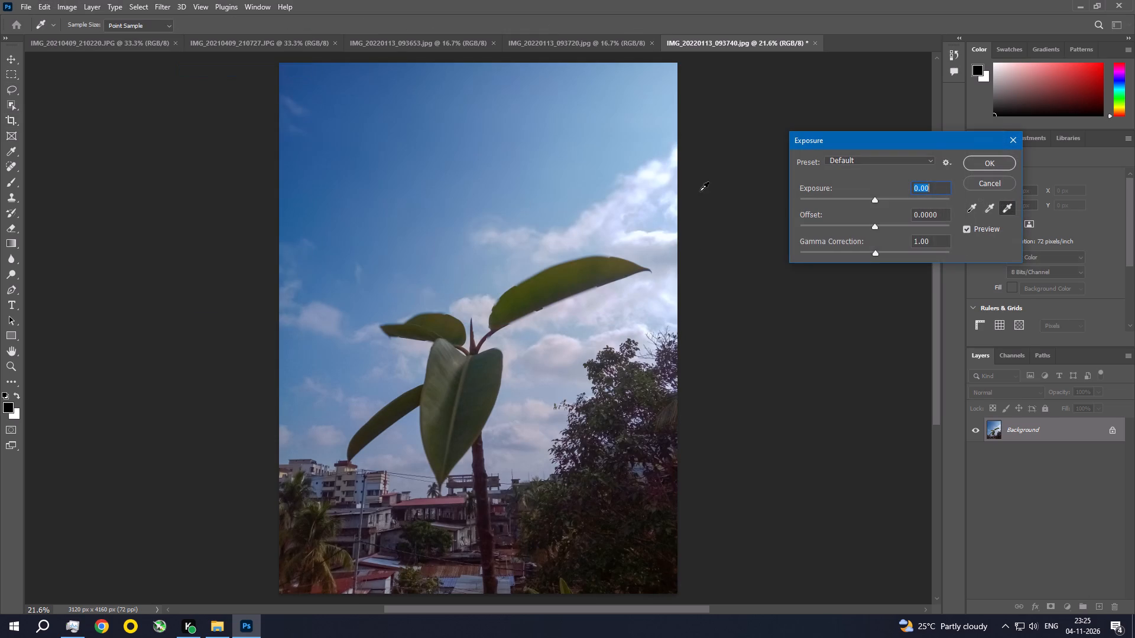
{"action": "left_click", "coordinate": [875, 226]}
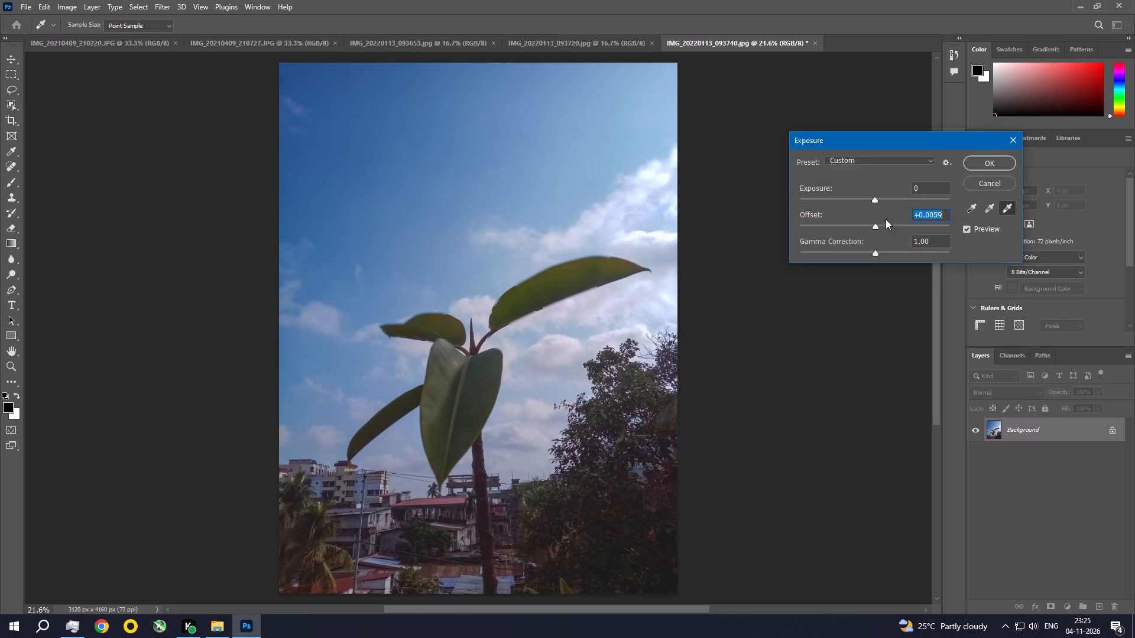
{"action": "left_click", "coordinate": [995, 155]}
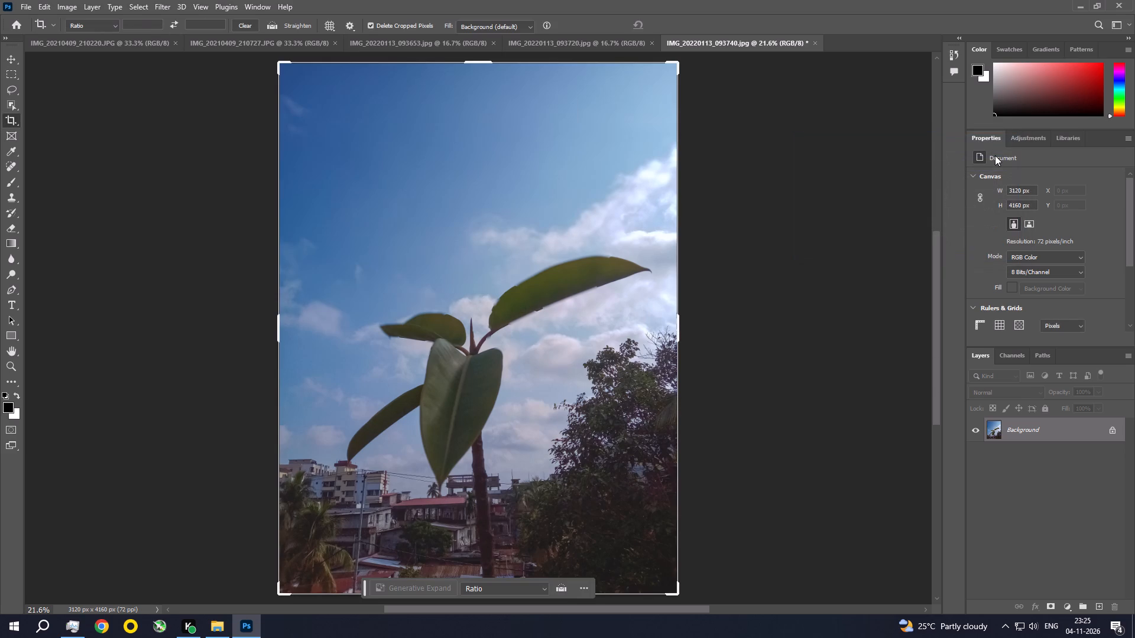
Save the edited IMG_20220113_093740 as a JPEG.
{"action": "key", "text": "ctrl+s"}
{"action": "left_click", "coordinate": [637, 154]}
Examine the saved photo's buildings and trees below the large leaves at 50% zoom.
{"action": "key", "text": "ctrl+space"}
{"action": "key", "text": "ctrl+space"}
{"action": "key", "text": "ctrl+space"}
{"action": "key", "text": "ctrl+space"}
{"action": "key", "text": "ctrl+space"}
{"action": "key", "text": "ctrl+space"}
{"action": "key", "text": "ctrl+space"}
{"action": "key", "text": "ctrl+space"}
{"action": "key", "text": "ctrl+space"}
{"action": "key", "text": "ctrl+space"}
{"action": "key", "text": "ctrl+space"}
{"action": "key", "text": "ctrl+space"}
{"action": "key", "text": "ctrl+space"}
{"action": "key", "text": "ctrl+space"}
{"action": "key", "text": "ctrl+space"}
{"action": "key", "text": "ctrl+space"}
{"action": "key", "text": "ctrl+space"}
{"action": "key", "text": "ctrl+space"}
{"action": "key", "text": "ctrl+space"}
{"action": "key", "text": "ctrl+space"}
{"action": "left_click", "coordinate": [389, 499], "text": "ctrl"}
{"action": "double_click", "coordinate": [389, 499], "text": "ctrl"}
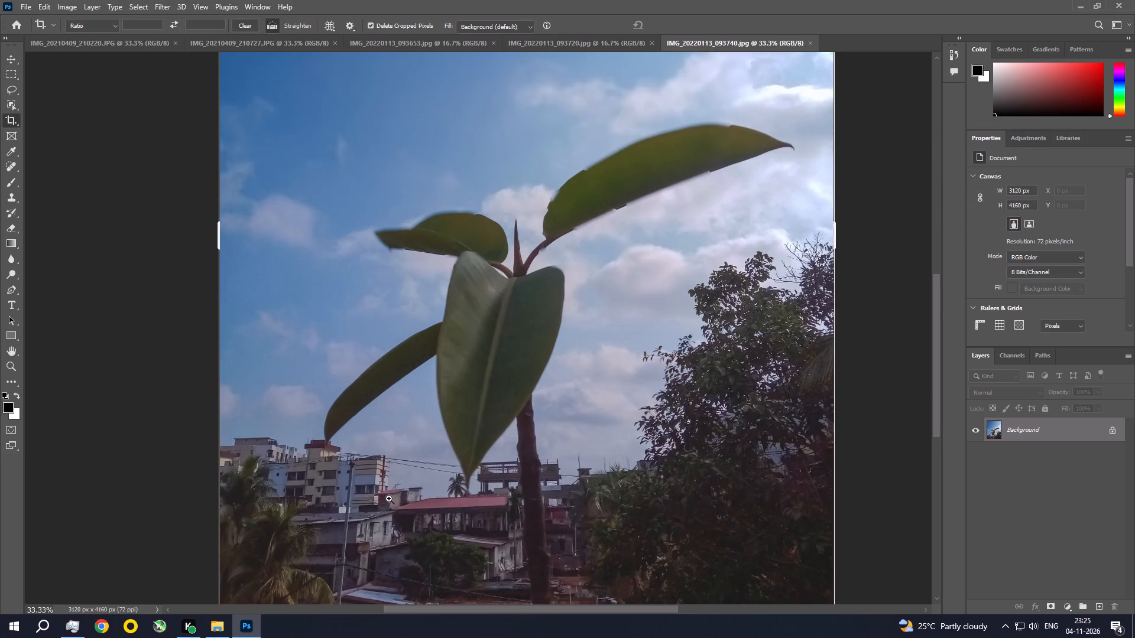
{"action": "left_click_drag", "start_coordinate": [433, 517], "coordinate": [375, 375]}
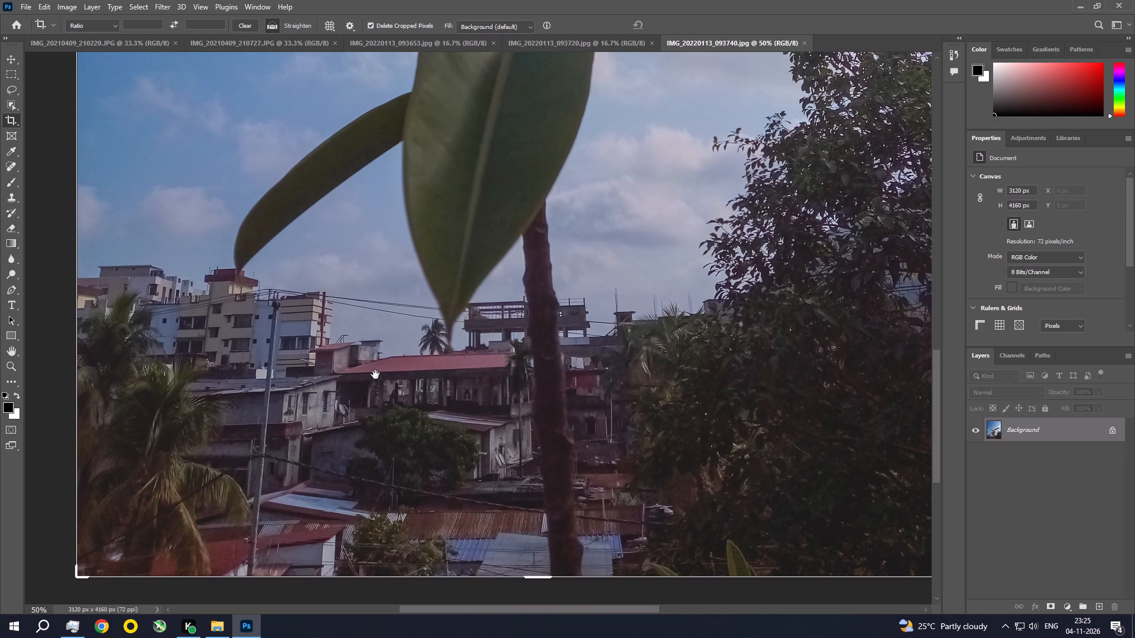
{"action": "left_click_drag", "start_coordinate": [375, 375], "coordinate": [387, 329]}
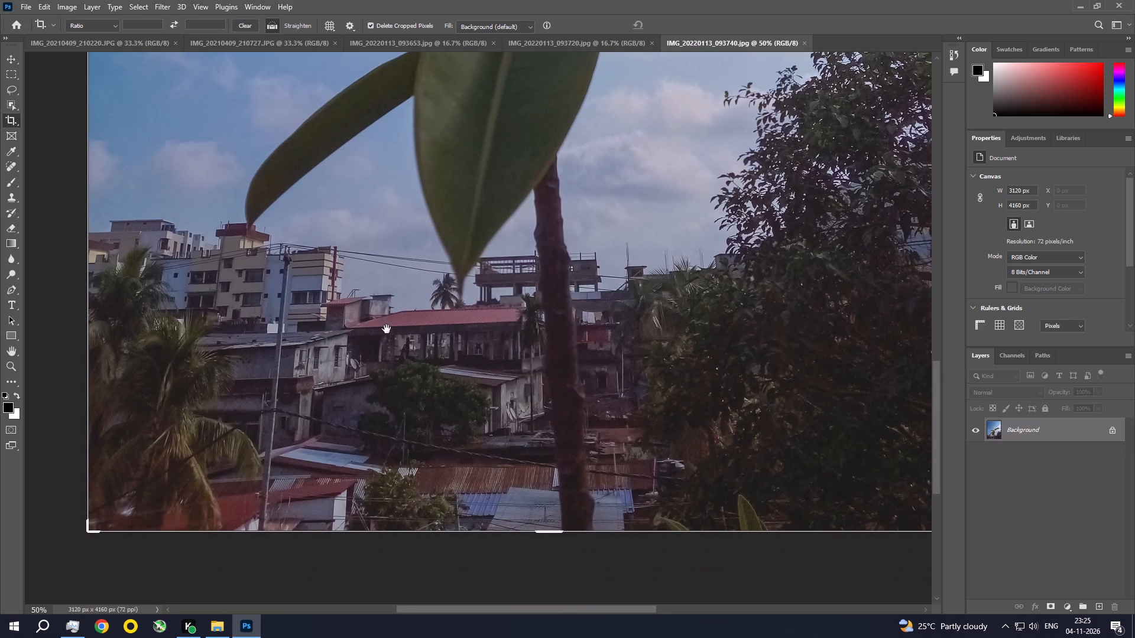
Close the saved IMG_20220113_093740 photo after a last check of its leaves and sky.
{"action": "left_click_drag", "start_coordinate": [387, 329], "coordinate": [400, 419]}
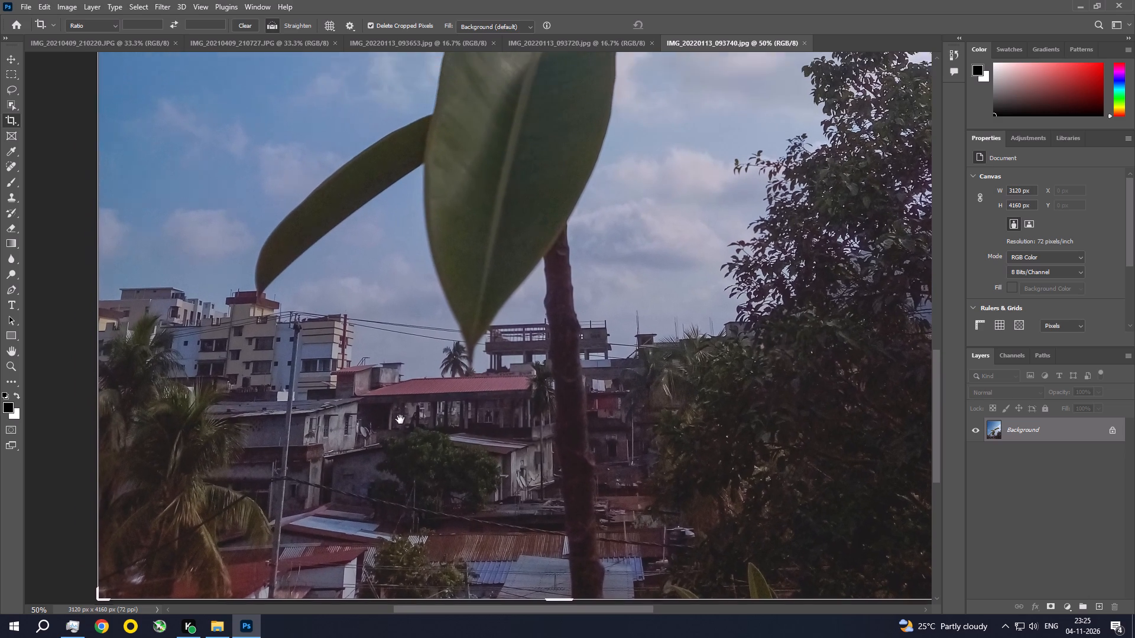
{"action": "left_click_drag", "start_coordinate": [400, 419], "coordinate": [402, 432]}
{"action": "left_click_drag", "start_coordinate": [476, 255], "coordinate": [478, 408]}
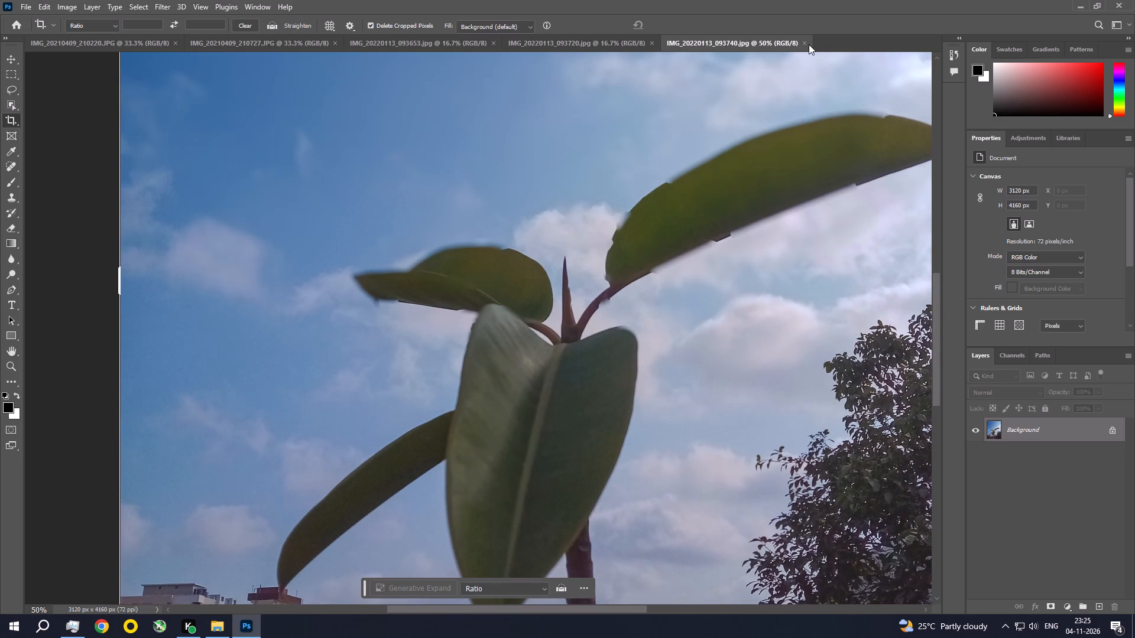
{"action": "left_click", "coordinate": [803, 41]}
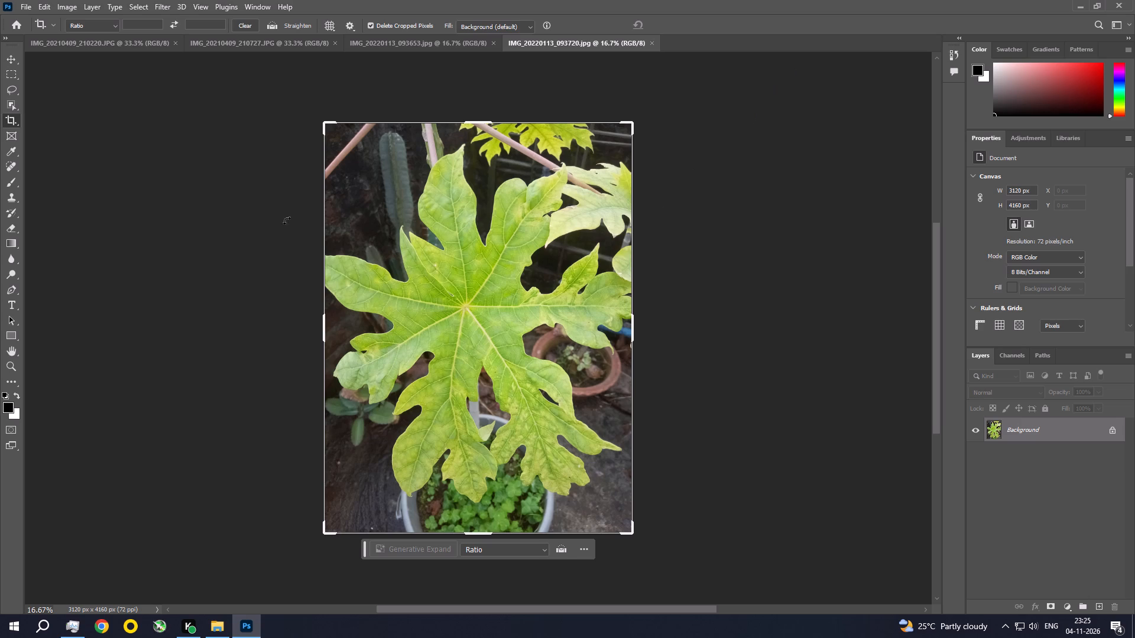
Start a Camera Raw filter on IMG_20220113_093720 with Exposure -0.35, Contrast +22, Highlights -21, Shadows +38, Whites -23 and Blacks +12.
{"action": "left_click", "coordinate": [164, 9]}
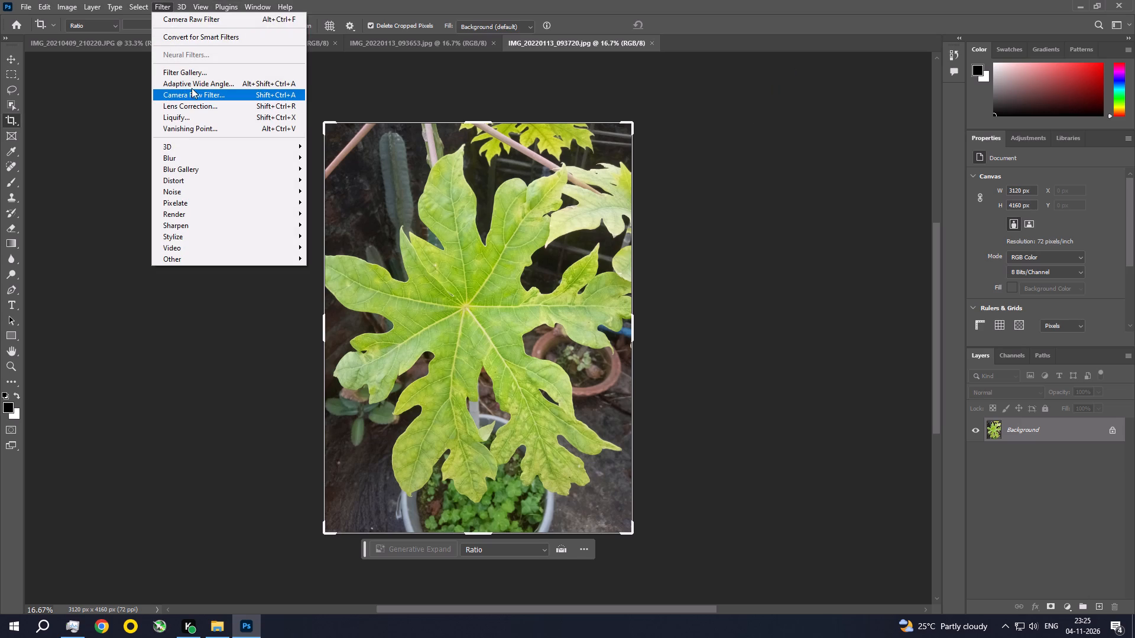
{"action": "left_click", "coordinate": [196, 91]}
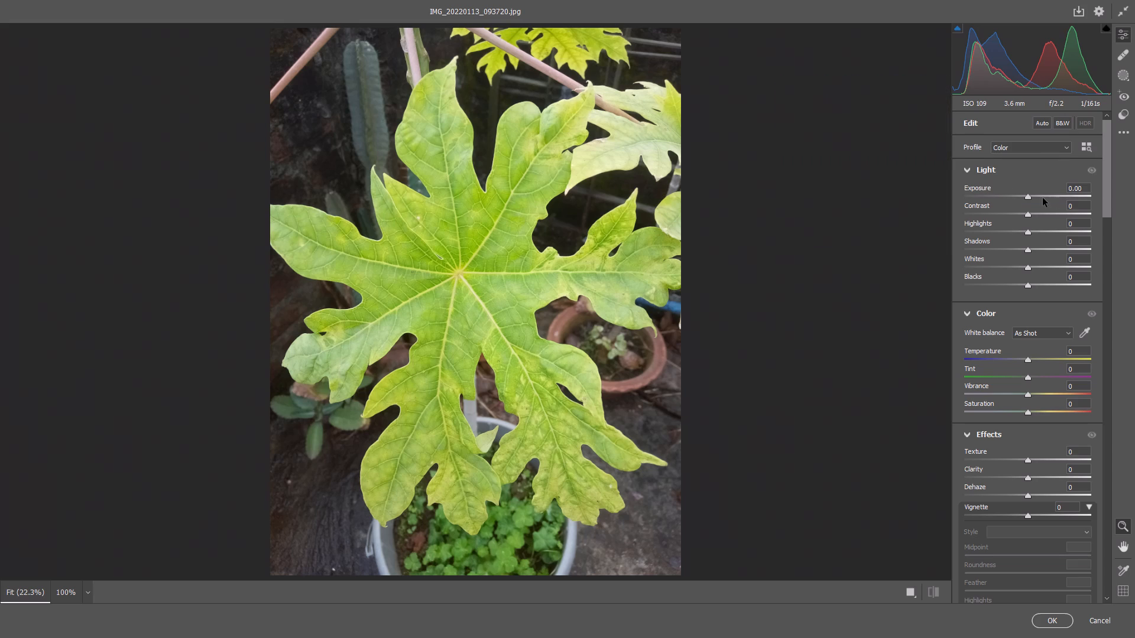
{"action": "left_click", "coordinate": [1028, 197]}
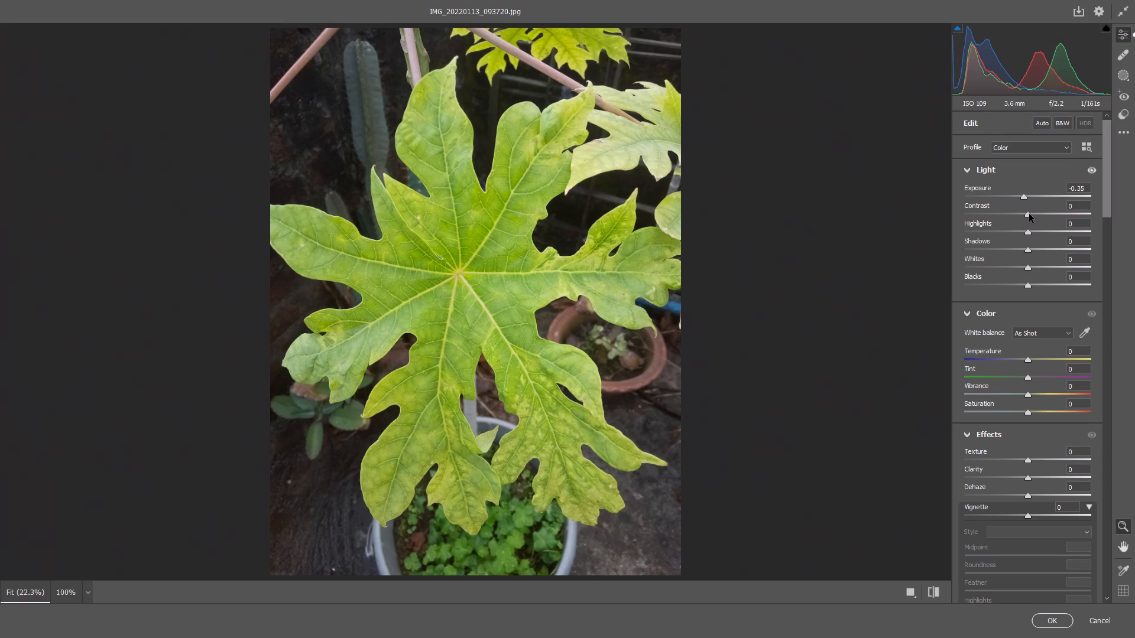
{"action": "left_click_drag", "start_coordinate": [1029, 214], "coordinate": [1043, 218]}
{"action": "left_click_drag", "start_coordinate": [1029, 234], "coordinate": [1025, 232]}
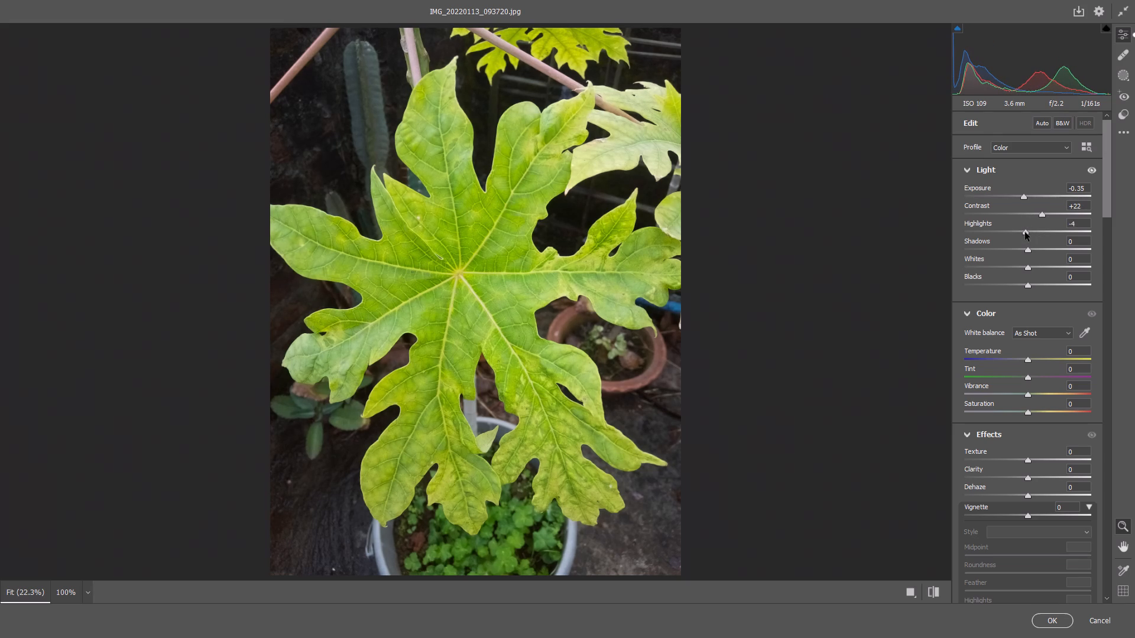
{"action": "left_click_drag", "start_coordinate": [1025, 232], "coordinate": [1015, 230]}
{"action": "left_click_drag", "start_coordinate": [1028, 251], "coordinate": [1031, 252]}
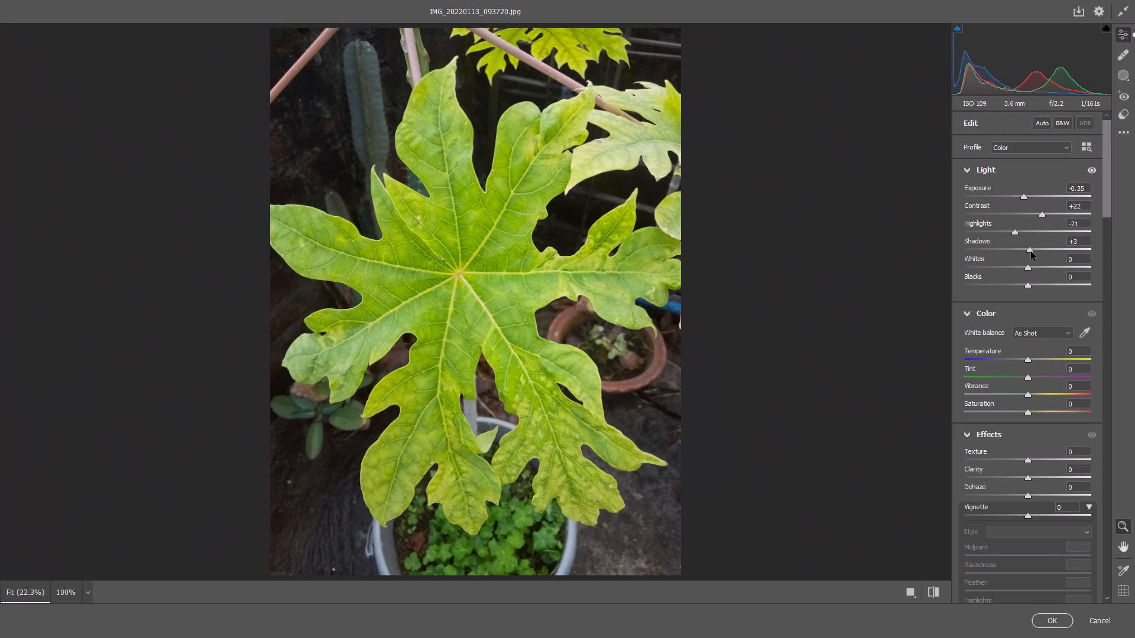
{"action": "left_click_drag", "start_coordinate": [1031, 252], "coordinate": [1052, 255]}
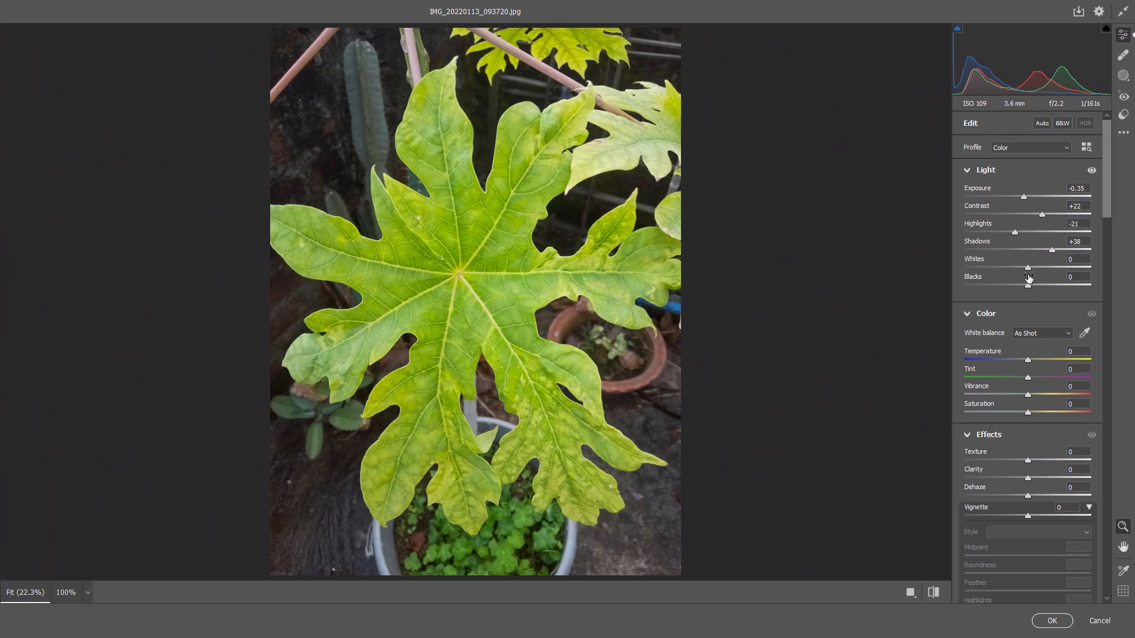
{"action": "left_click_drag", "start_coordinate": [1027, 269], "coordinate": [1013, 267]}
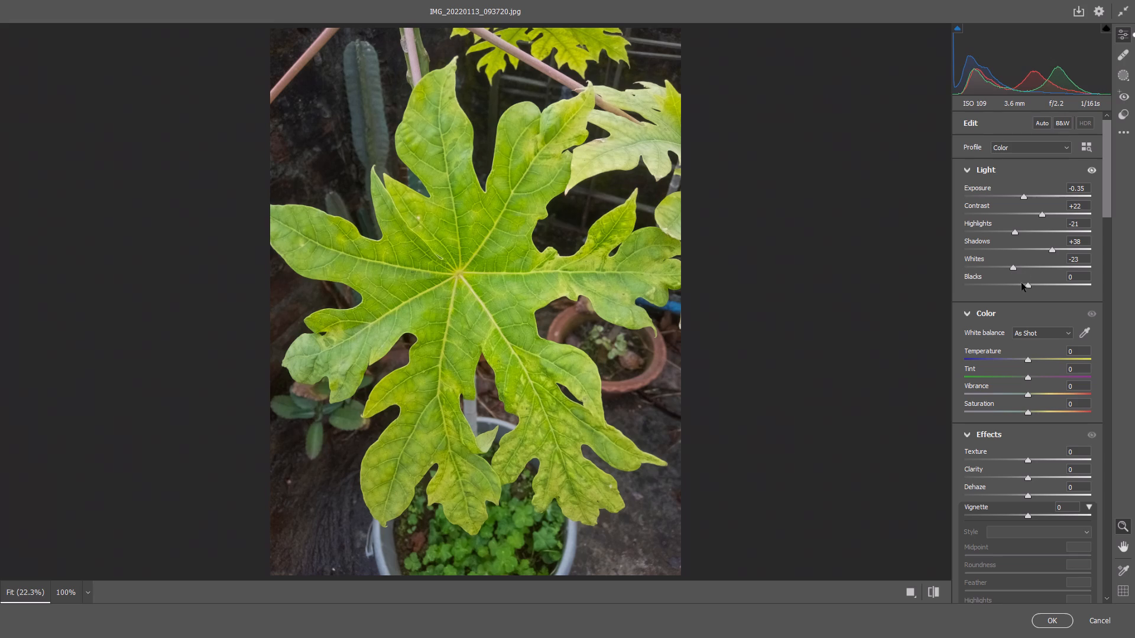
{"action": "left_click_drag", "start_coordinate": [1027, 285], "coordinate": [1035, 287]}
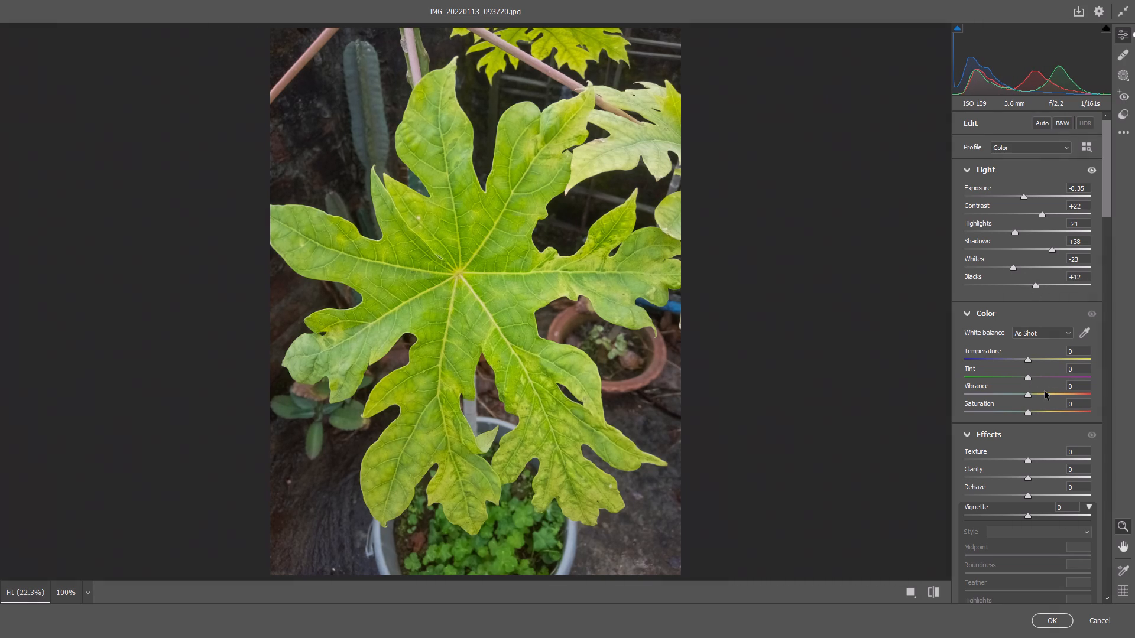
Boost the leaf photo's color in Camera Raw with Vibrance at +9 and Saturation at +20.
{"action": "left_click_drag", "start_coordinate": [1028, 393], "coordinate": [1034, 397]}
{"action": "left_click_drag", "start_coordinate": [1029, 412], "coordinate": [1030, 411]}
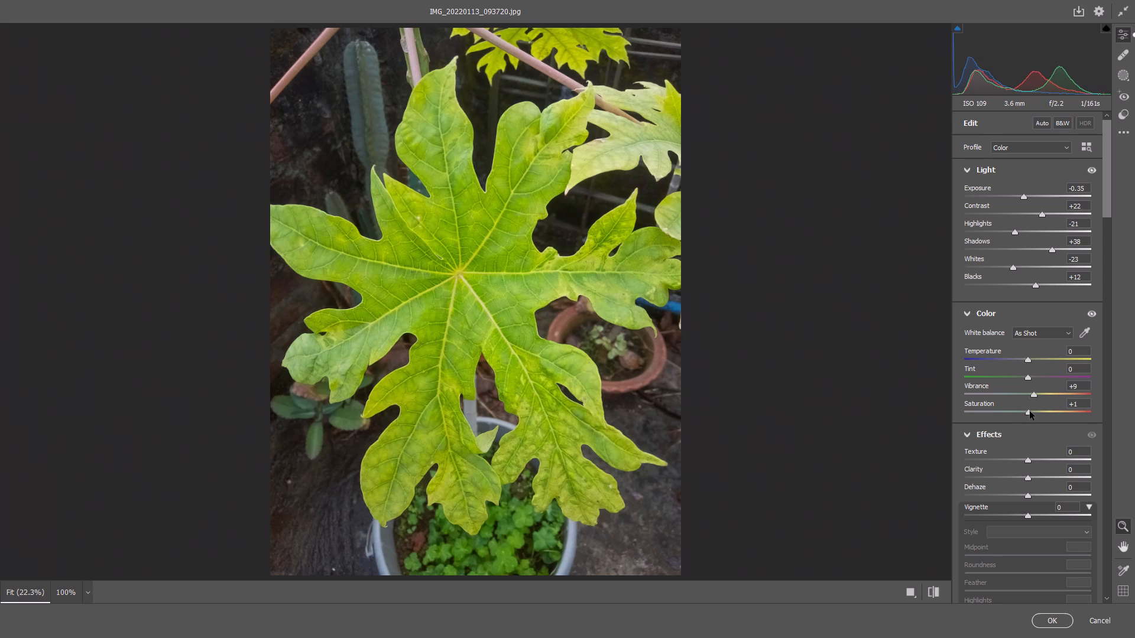
{"action": "left_click_drag", "start_coordinate": [1030, 411], "coordinate": [1041, 416]}
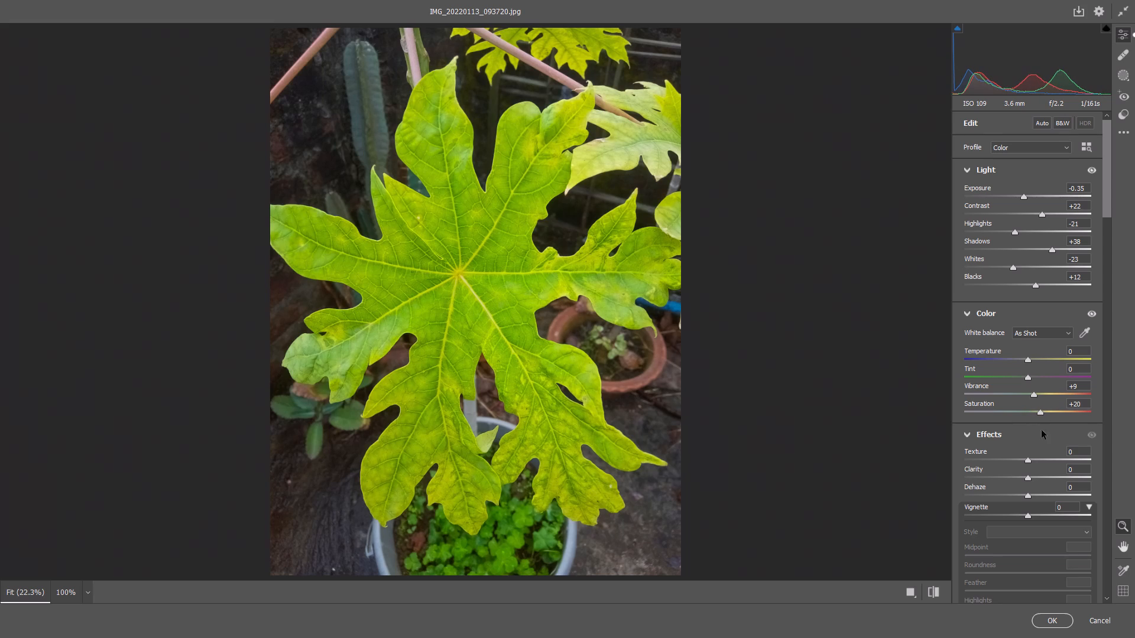
Set the leaf photo's Texture and Clarity to +10 each and add a slight positive Dehaze.
{"action": "left_click_drag", "start_coordinate": [1029, 461], "coordinate": [1036, 460]}
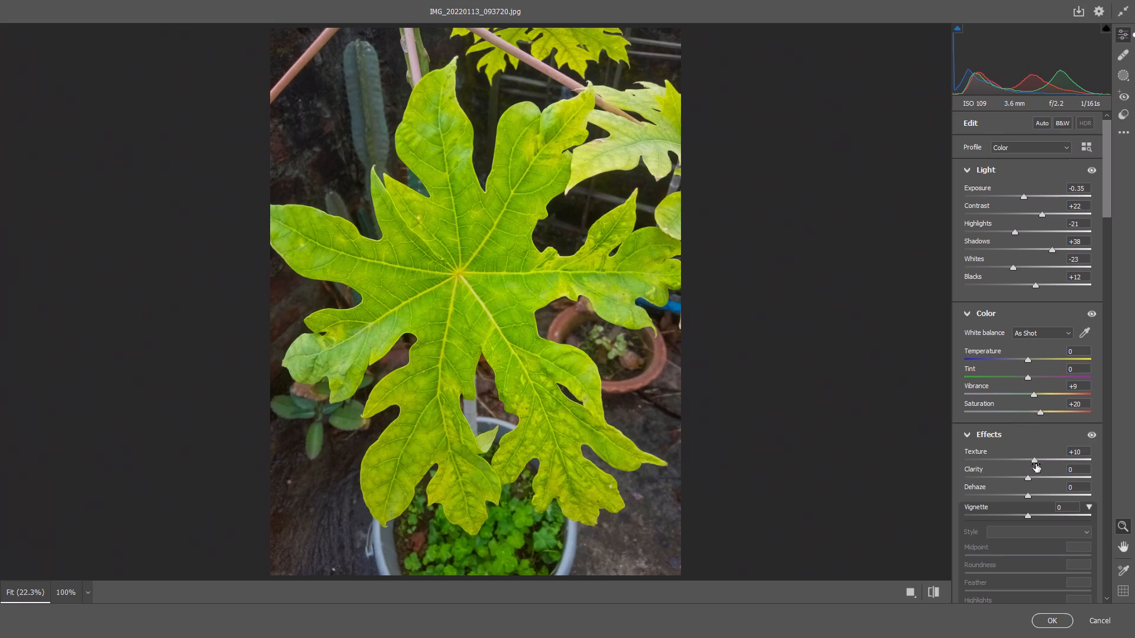
{"action": "left_click_drag", "start_coordinate": [1027, 478], "coordinate": [1033, 479]}
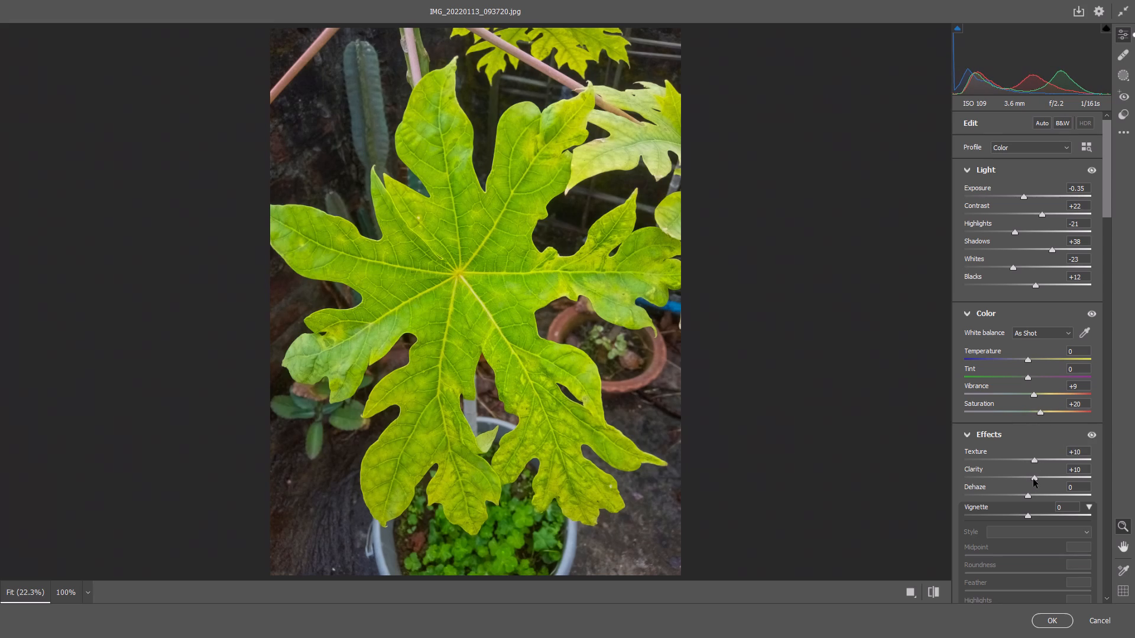
{"action": "left_click_drag", "start_coordinate": [1028, 495], "coordinate": [1035, 499]}
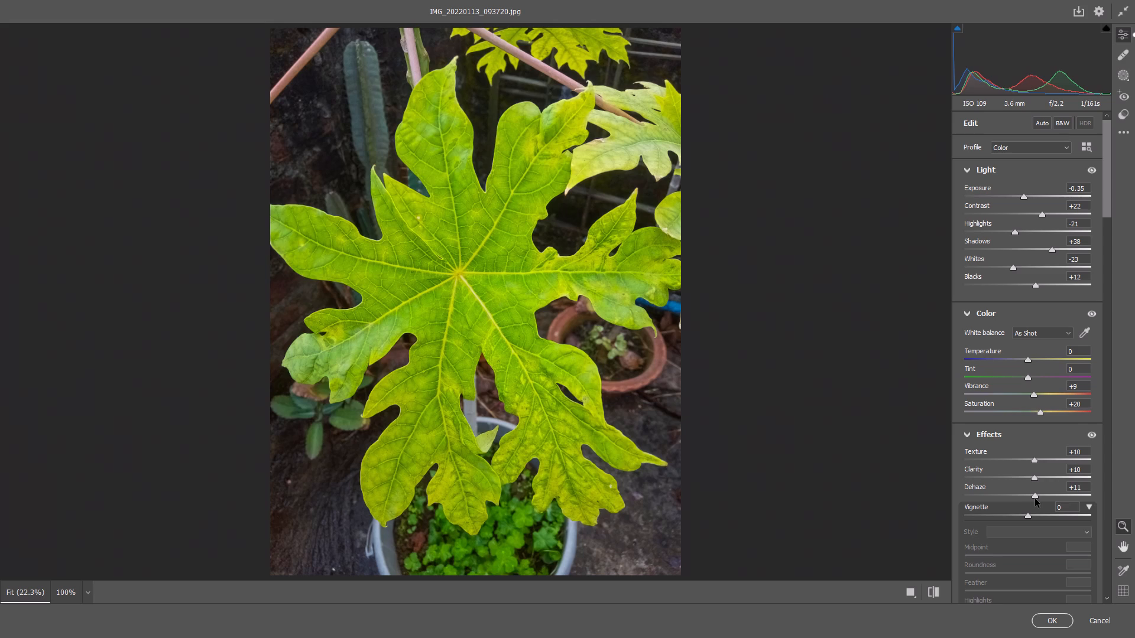
{"action": "left_click_drag", "start_coordinate": [1035, 499], "coordinate": [1031, 504]}
Adjust the leaf photo's parametric tone curve with Highlights at -17 and Lights at +7.
{"action": "left_click_drag", "start_coordinate": [1110, 178], "coordinate": [1112, 264]}
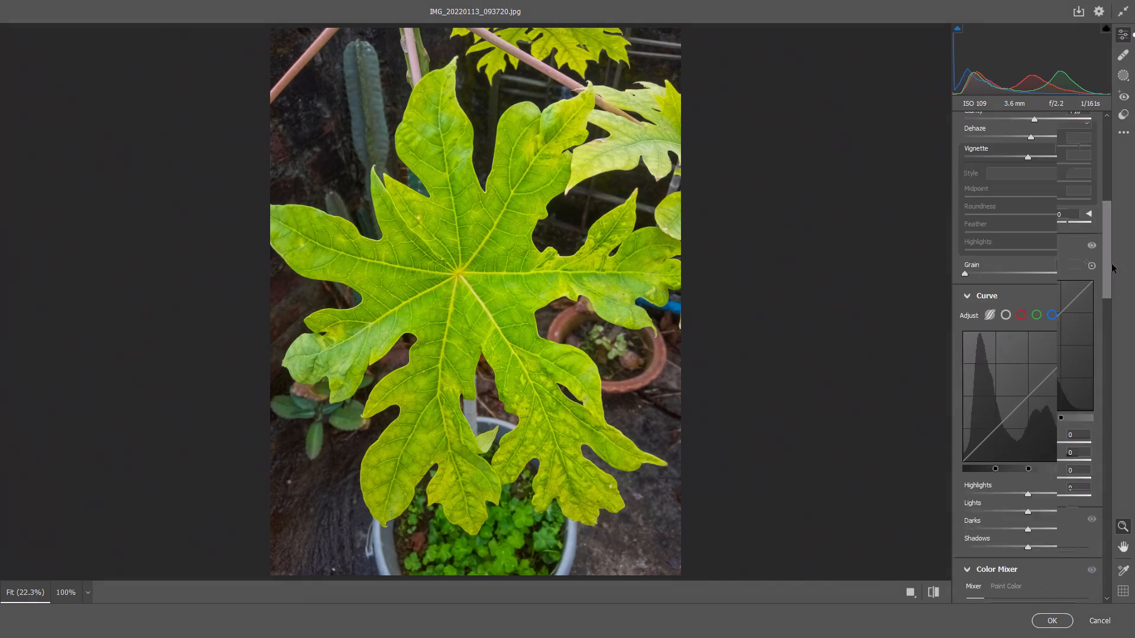
{"action": "left_click_drag", "start_coordinate": [1112, 264], "coordinate": [1114, 277]}
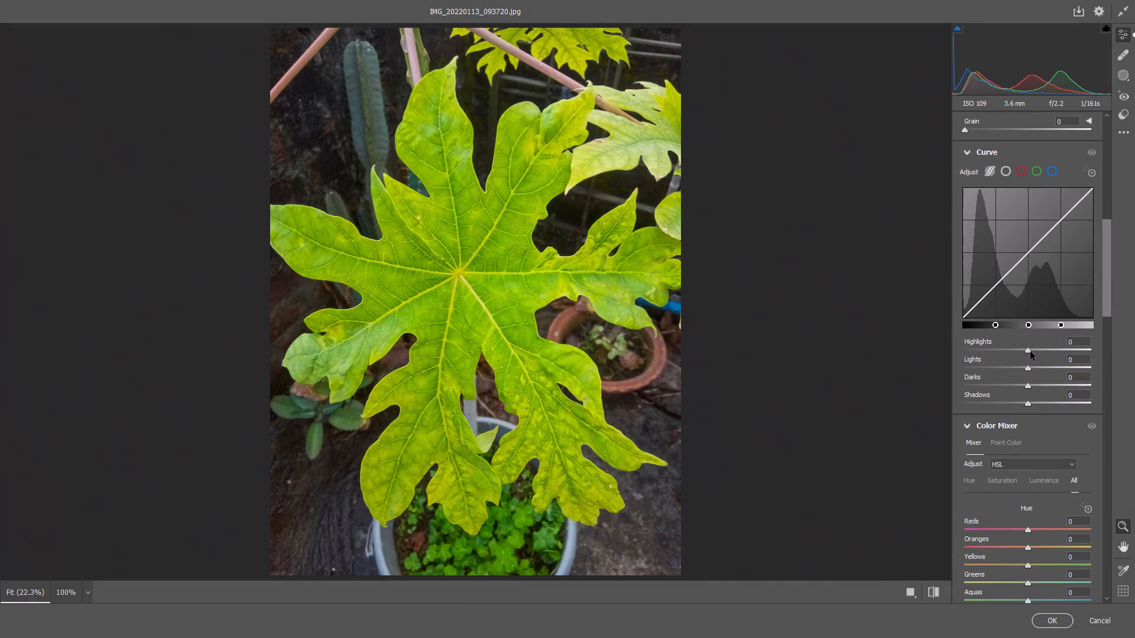
{"action": "left_click_drag", "start_coordinate": [1027, 349], "coordinate": [1017, 349]}
{"action": "left_click", "coordinate": [1027, 366]}
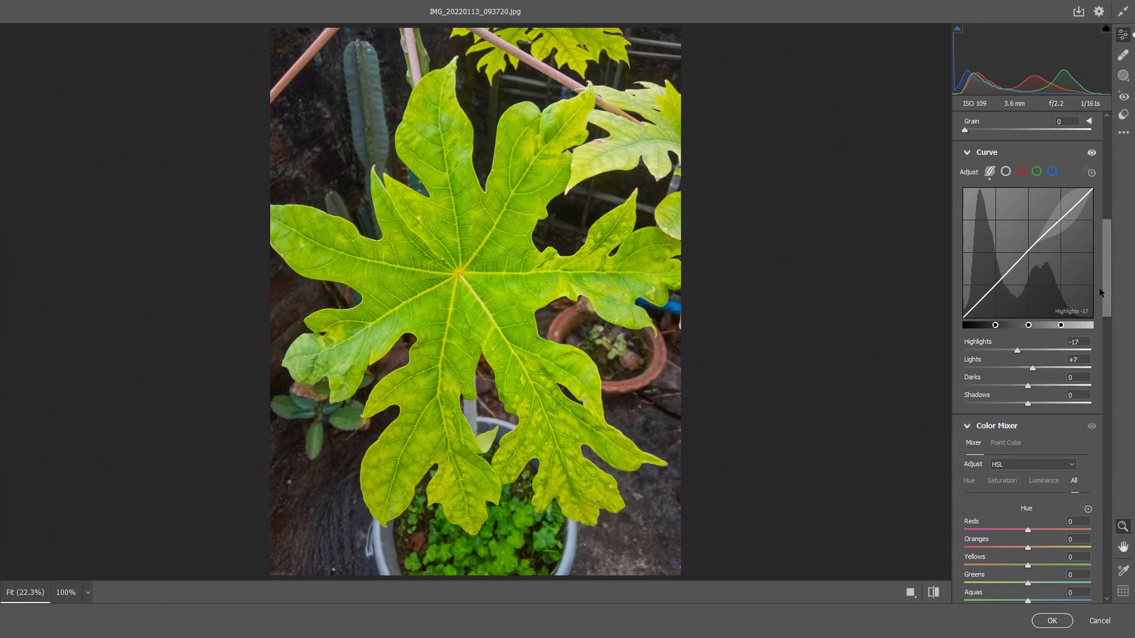
Set the leaf photo's detail values to Sharpening 22, Noise Reduction 13 and Color Noise Reduction 18.
{"action": "left_click_drag", "start_coordinate": [1106, 282], "coordinate": [1117, 451]}
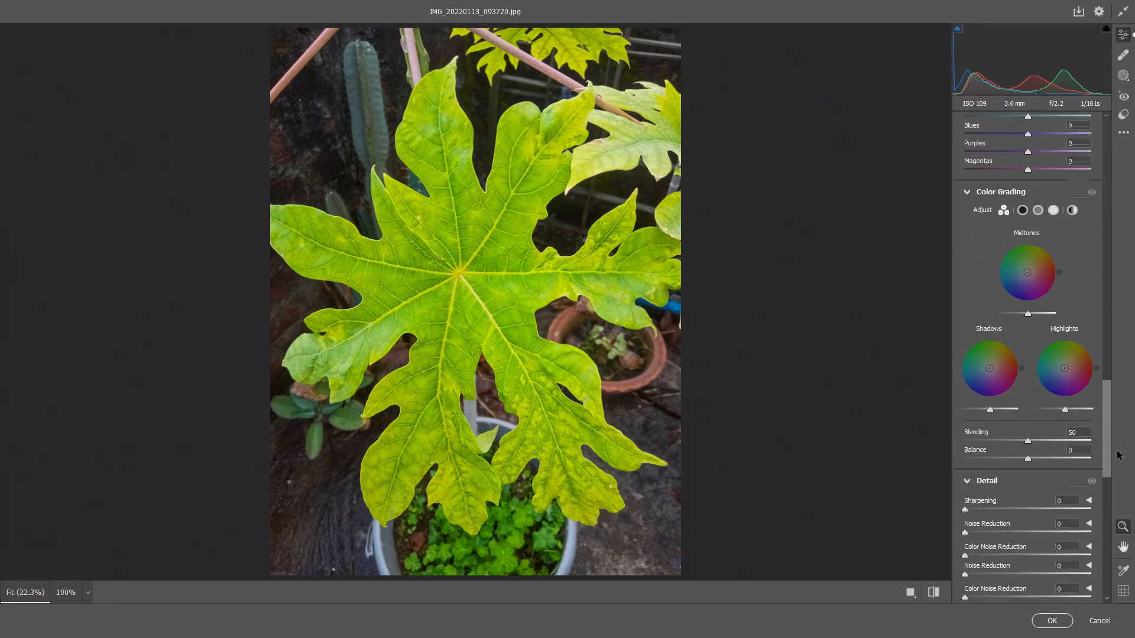
{"action": "left_click_drag", "start_coordinate": [1117, 451], "coordinate": [1114, 480]}
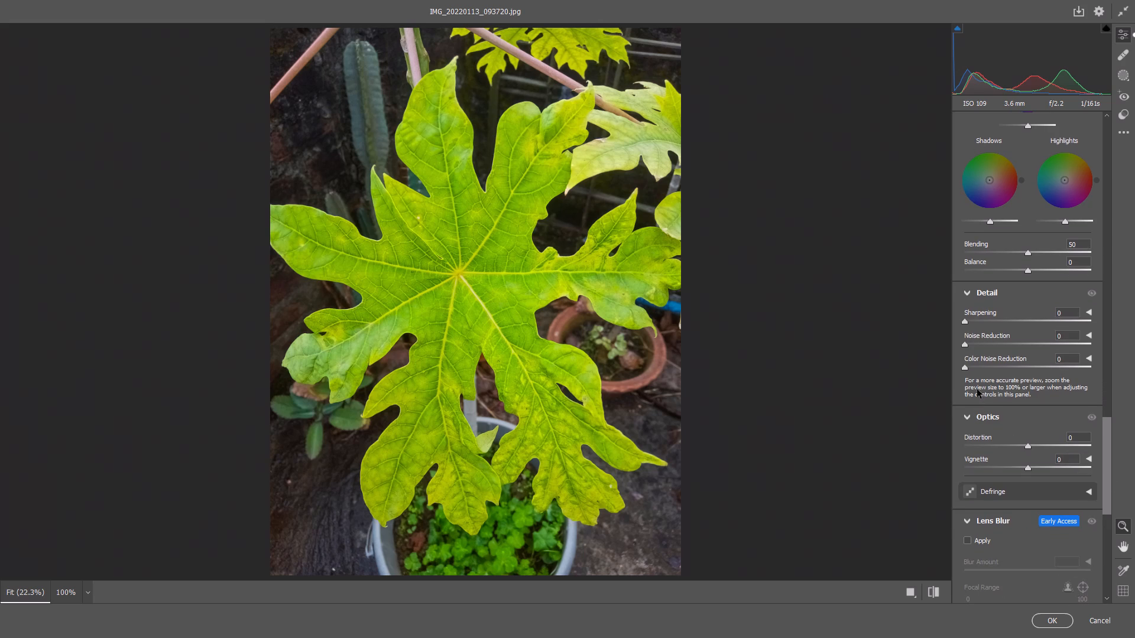
{"action": "left_click", "coordinate": [978, 323]}
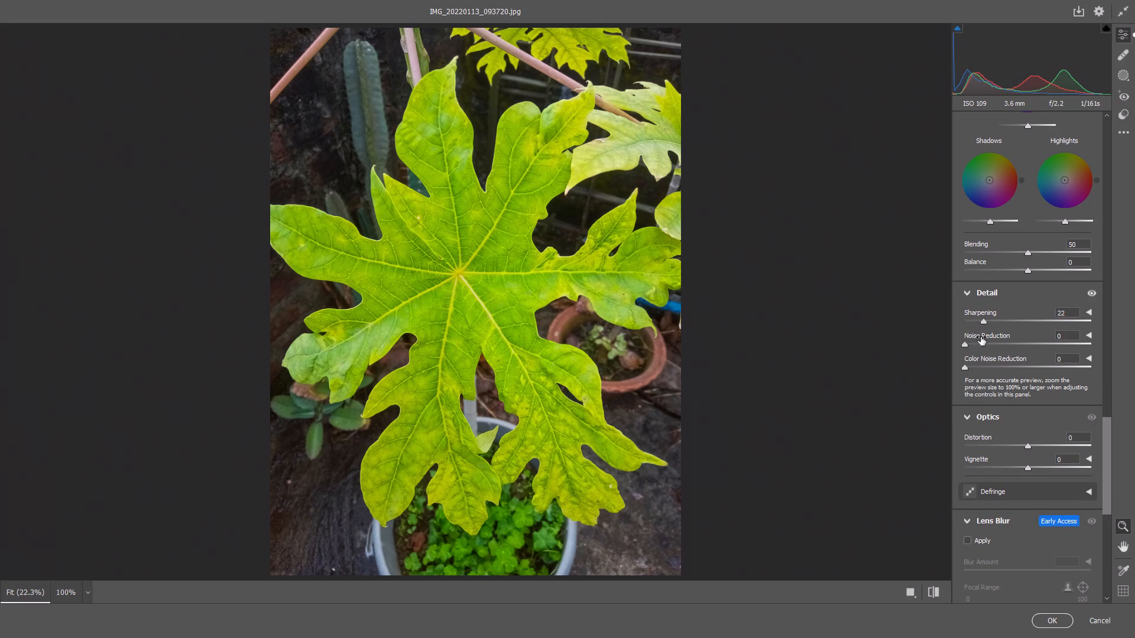
{"action": "left_click", "coordinate": [978, 344]}
{"action": "left_click", "coordinate": [977, 372]}
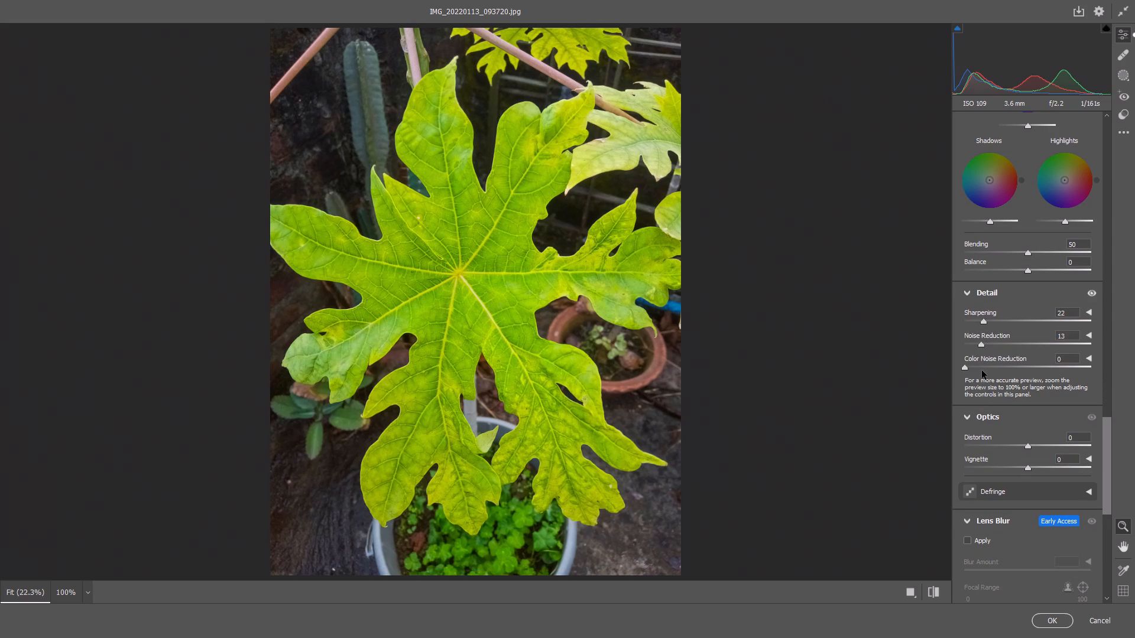
{"action": "left_click", "coordinate": [982, 370]}
{"action": "left_click", "coordinate": [983, 368]}
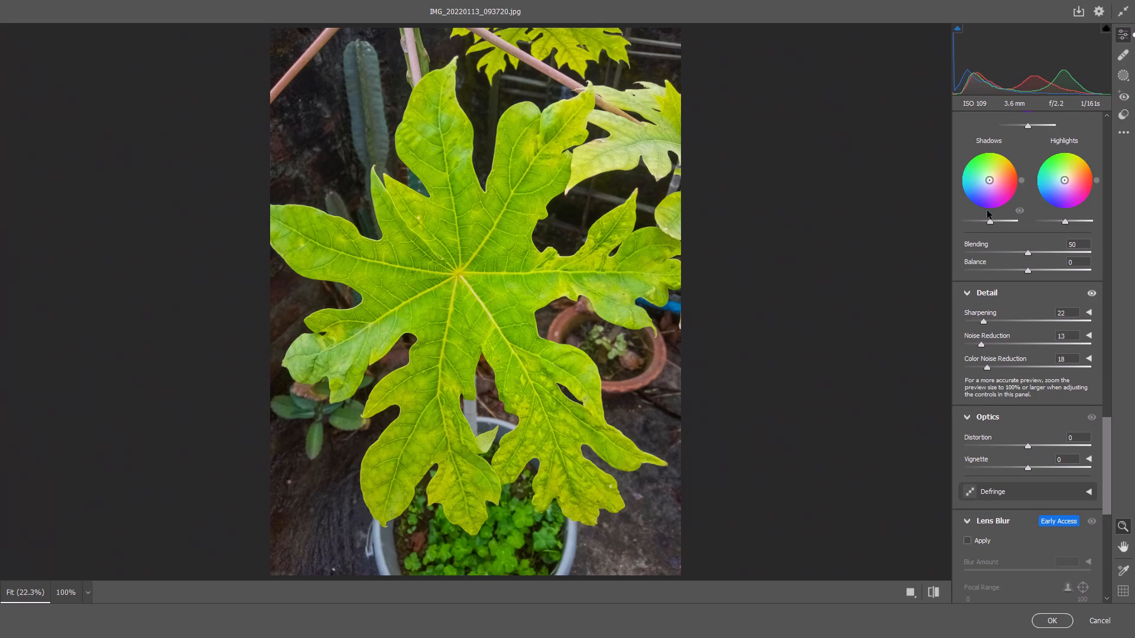
Tint the leaf photo's shadows purple with Color Grading.
{"action": "left_click_drag", "start_coordinate": [990, 182], "coordinate": [994, 196]}
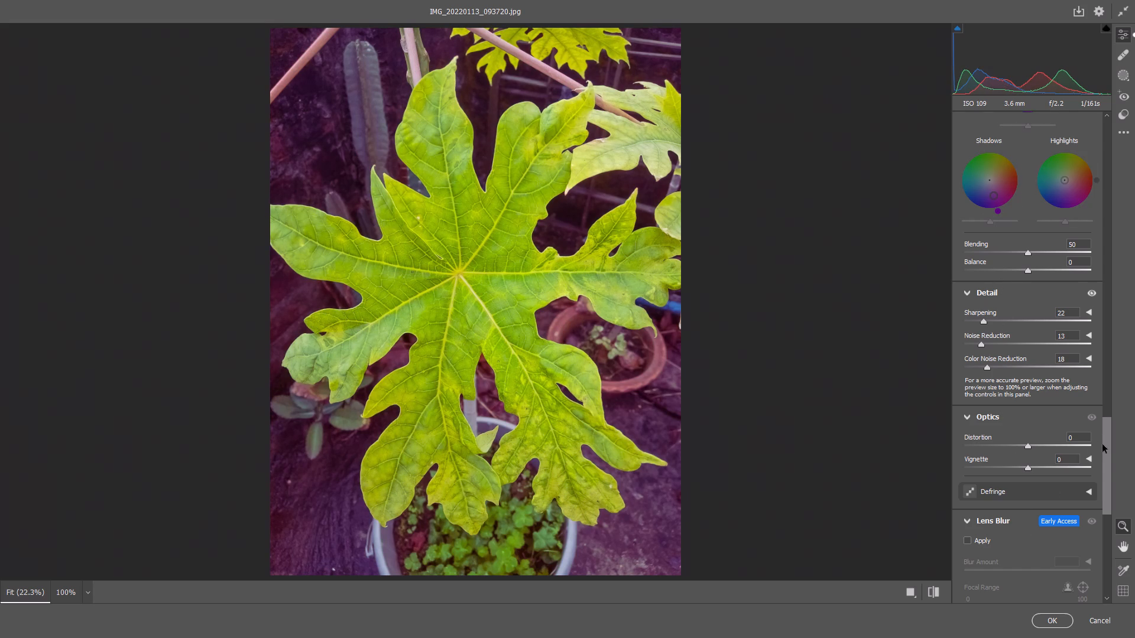
Enable Lens Blur on the leaf photo with the 5-Blade bokeh and apply the Camera Raw filter.
{"action": "left_click_drag", "start_coordinate": [1107, 465], "coordinate": [1106, 517]}
{"action": "left_click", "coordinate": [967, 278]}
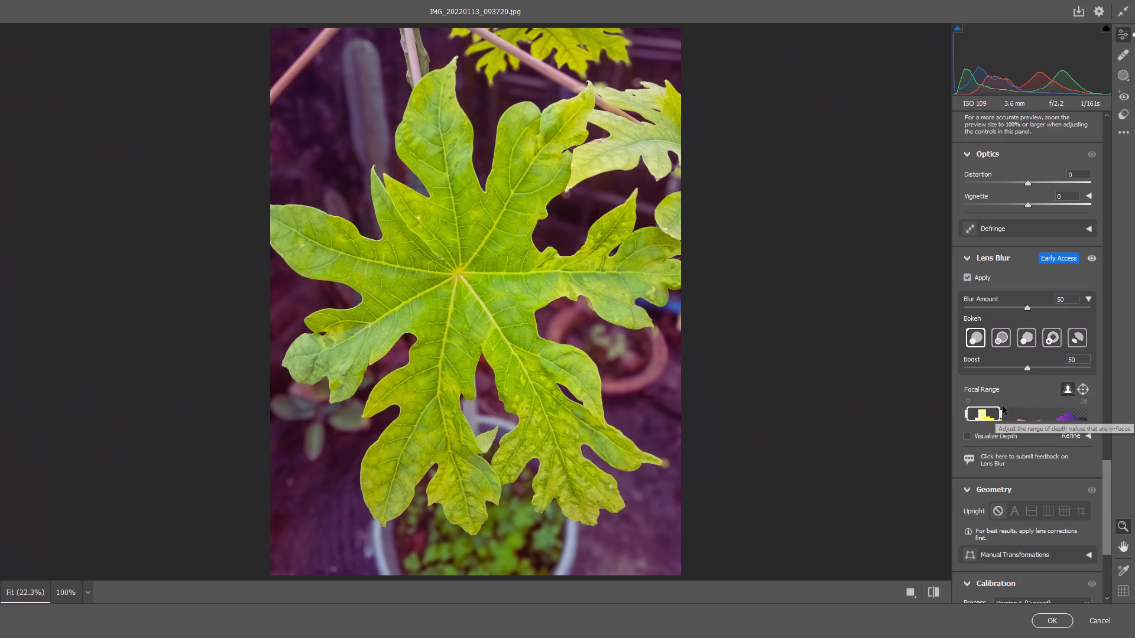
{"action": "left_click", "coordinate": [999, 343]}
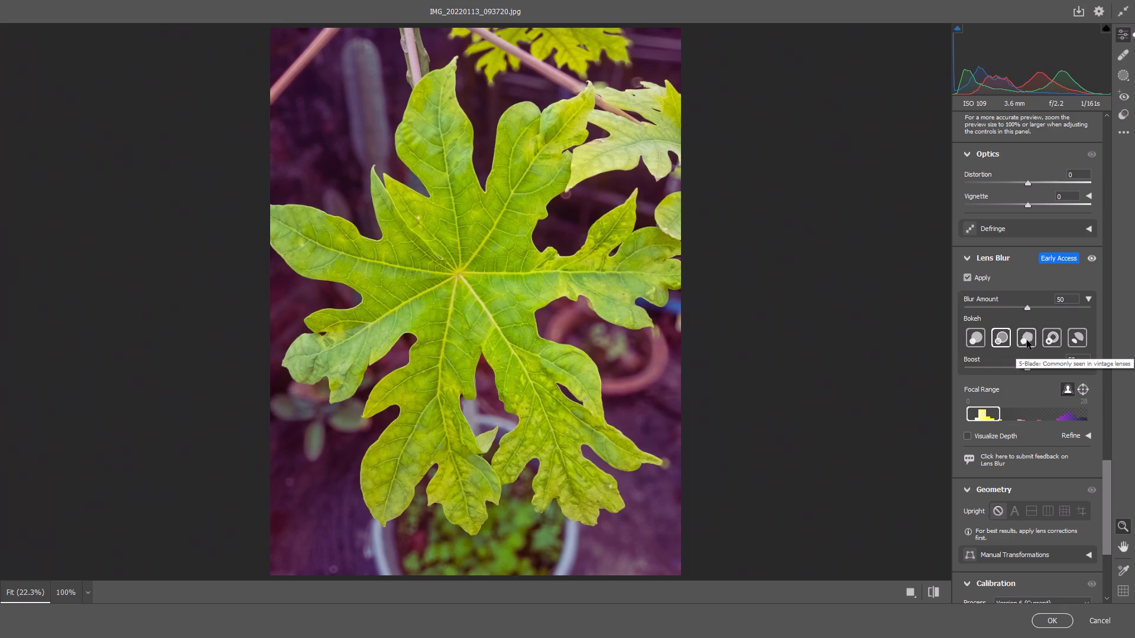
{"action": "left_click", "coordinate": [1027, 340]}
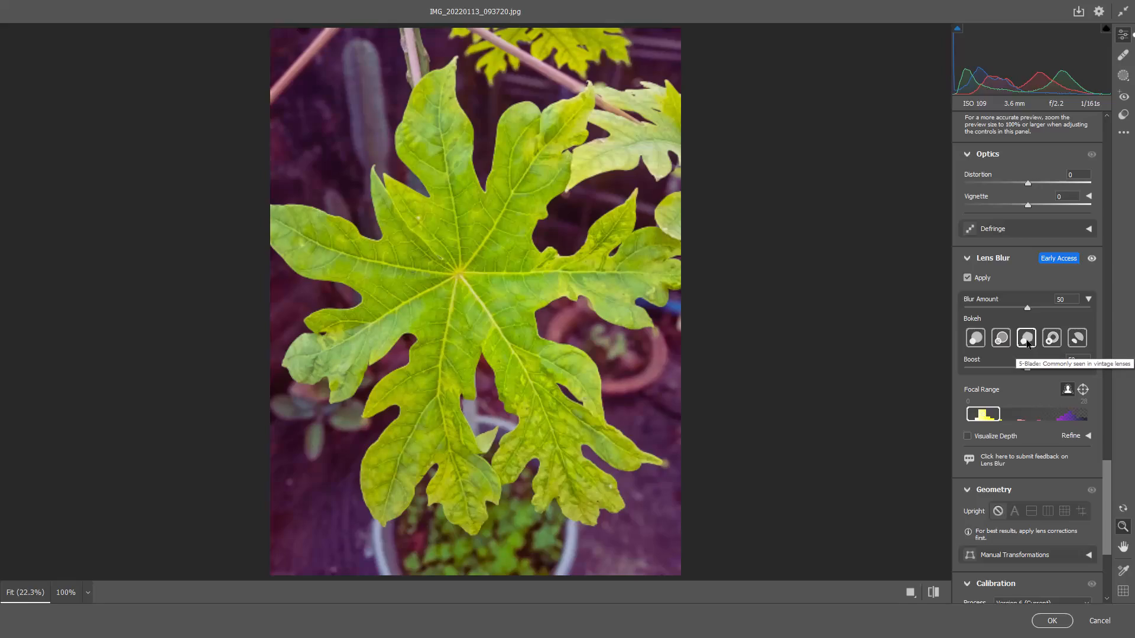
{"action": "left_click", "coordinate": [1052, 623]}
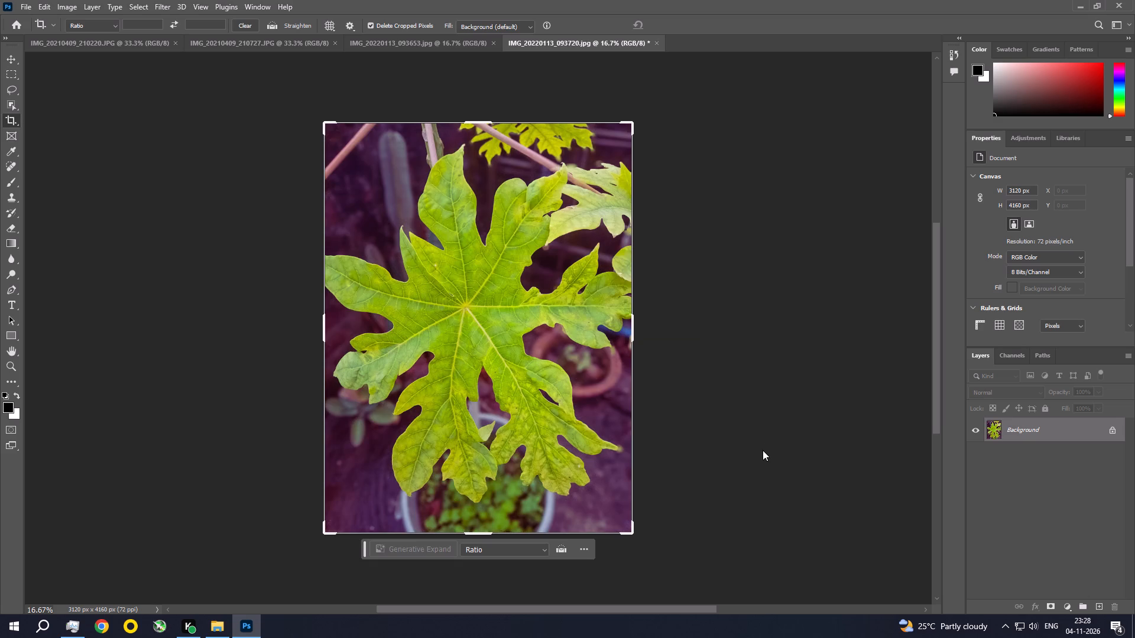
Apply a Photo Filter adjustment to IMG_20220113_093720 using Warming Filter (85) at 25% density.
{"action": "left_click", "coordinate": [68, 4]}
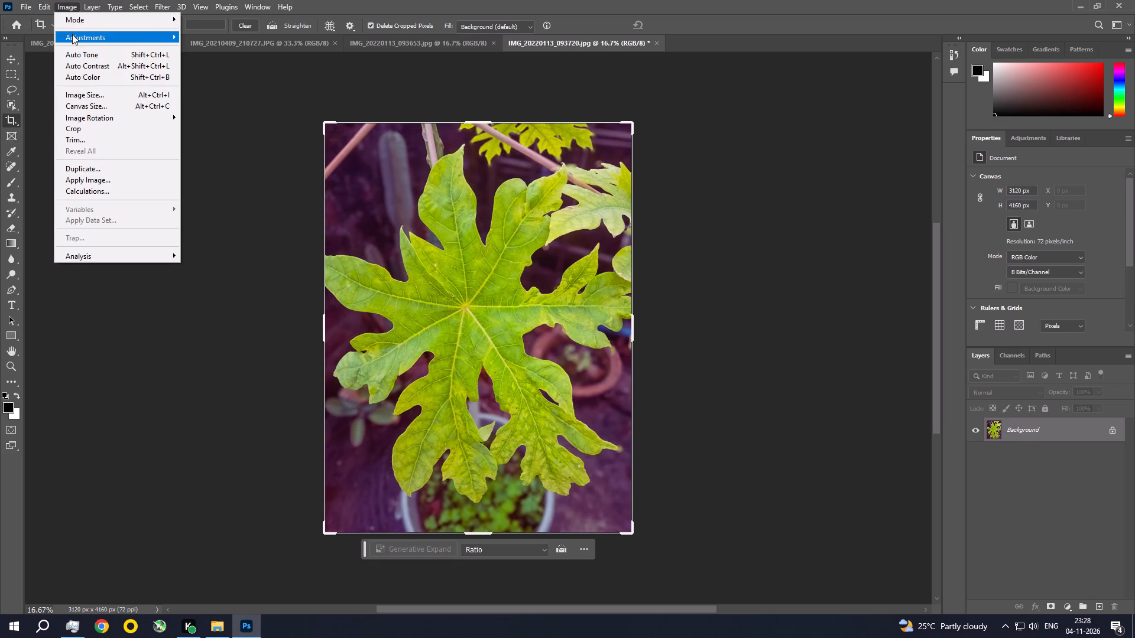
{"action": "left_click", "coordinate": [72, 34]}
{"action": "left_click", "coordinate": [226, 131]}
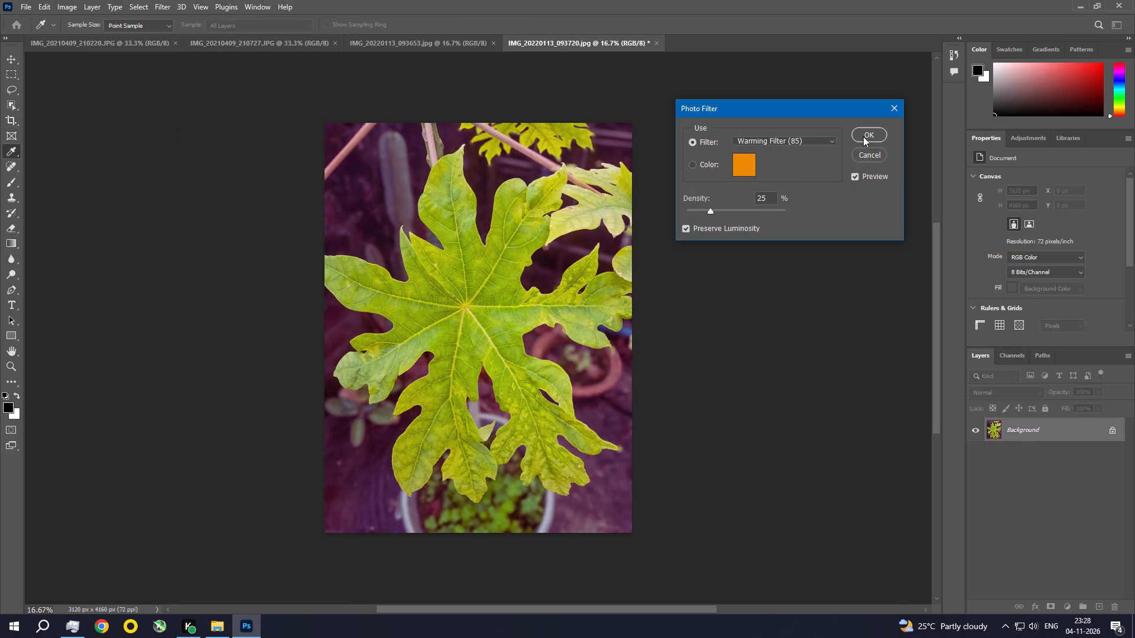
{"action": "left_click", "coordinate": [867, 131]}
Apply an Exposure adjustment to the leaf photo IMG_20220113_093720 with Offset +0.0138.
{"action": "left_click", "coordinate": [64, 5]}
{"action": "left_click", "coordinate": [69, 31]}
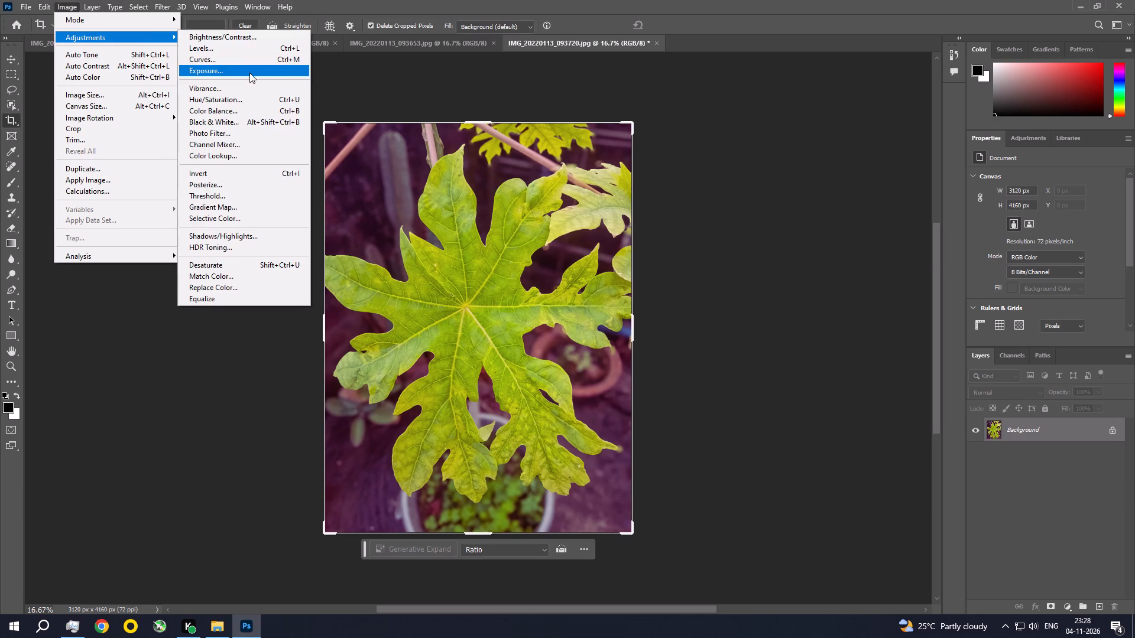
{"action": "left_click", "coordinate": [249, 73]}
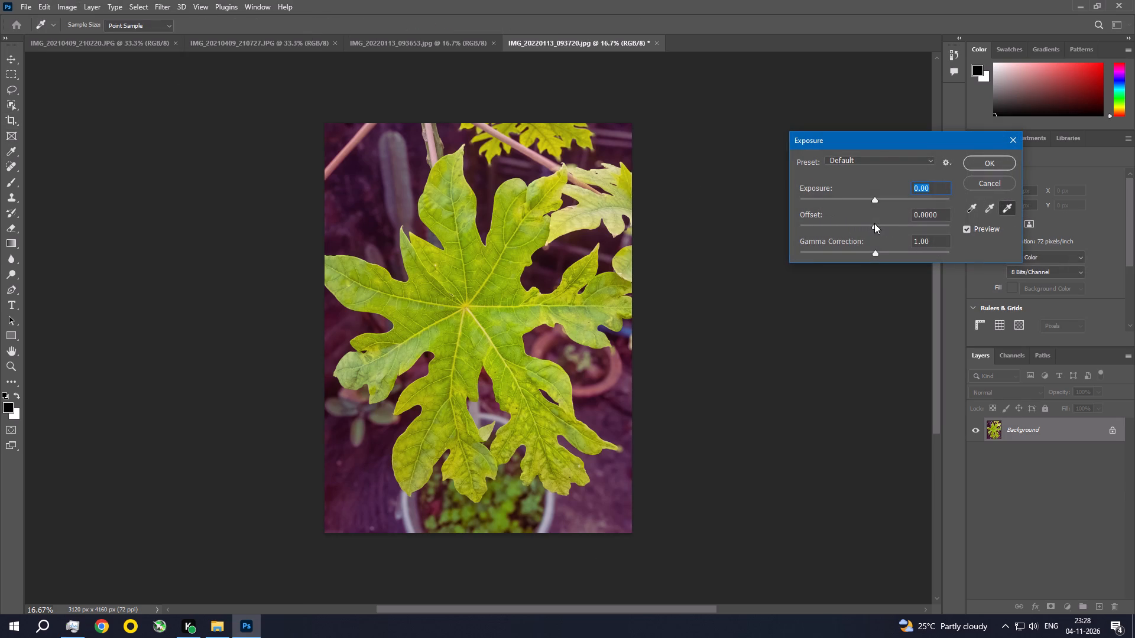
{"action": "left_click", "coordinate": [875, 224]}
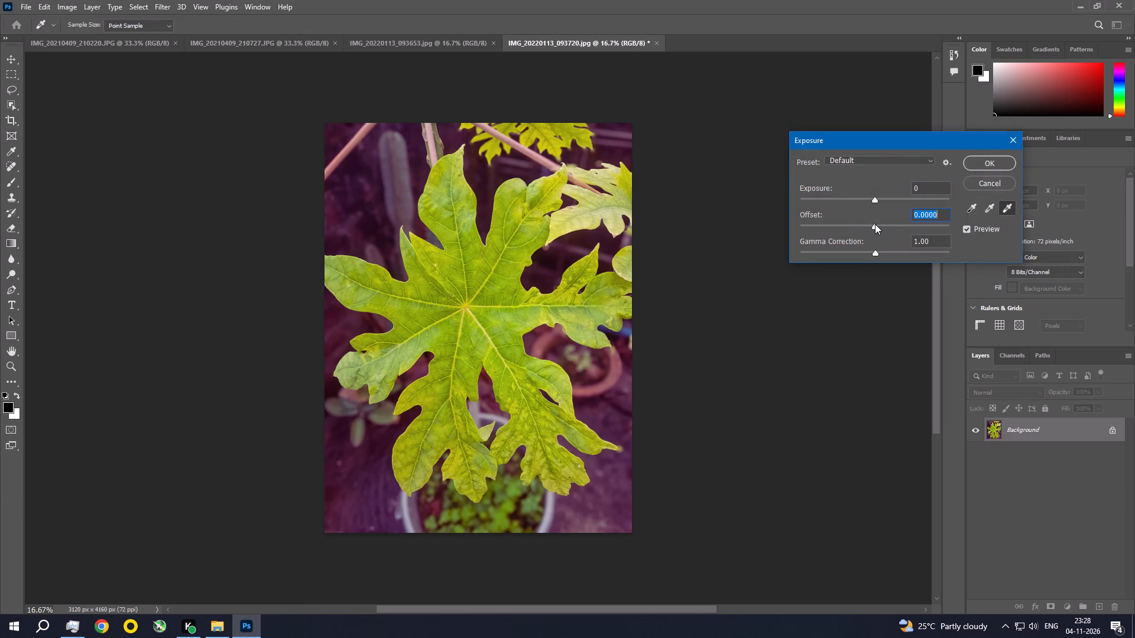
{"action": "left_click", "coordinate": [877, 225]}
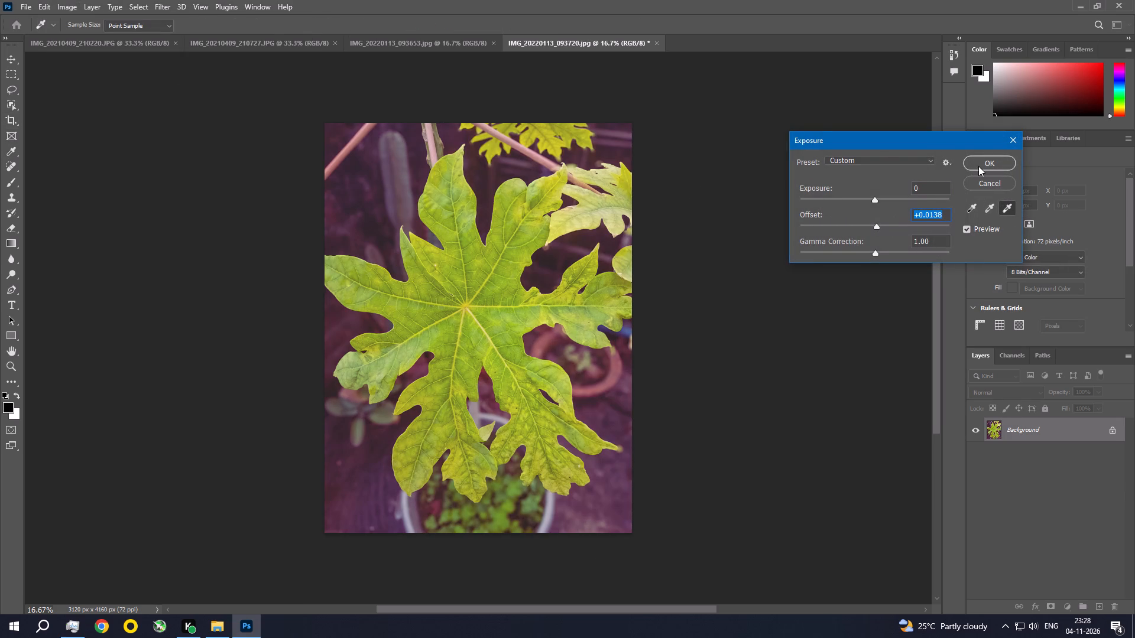
{"action": "left_click", "coordinate": [978, 166]}
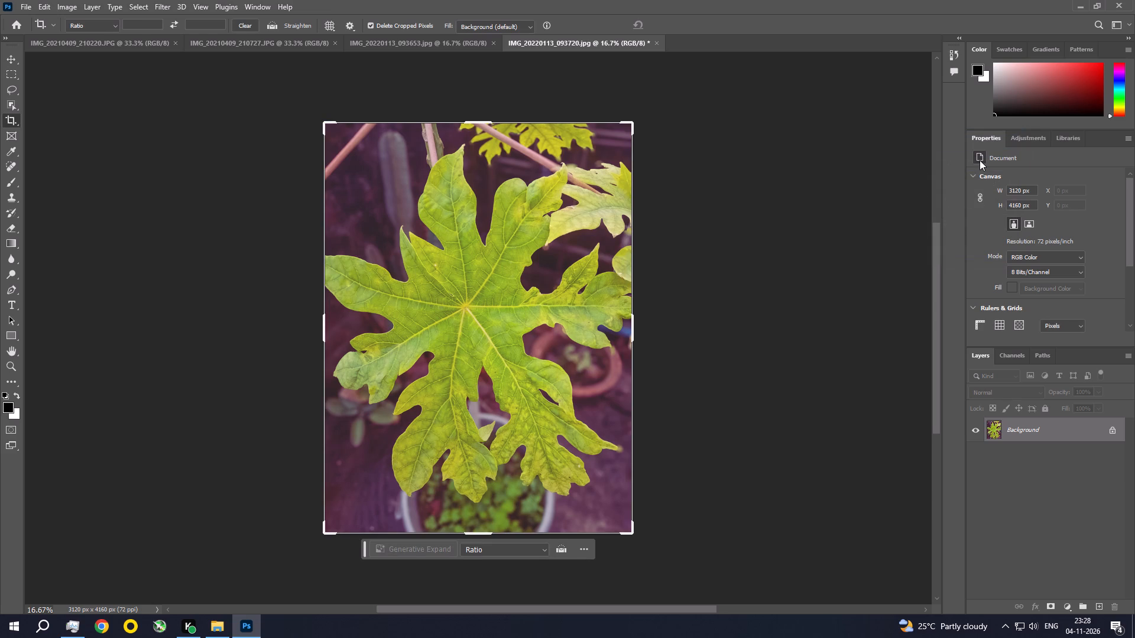
Save the leaf photo IMG_20220113_093720 as a JPEG and close it.
{"action": "key", "text": "ctrl+s"}
{"action": "left_click", "coordinate": [624, 154]}
{"action": "key", "text": "ctrl+space"}
{"action": "key", "text": "ctrl+space"}
{"action": "key", "text": "ctrl+space"}
{"action": "key", "text": "ctrl+space"}
{"action": "key", "text": "ctrl+space"}
{"action": "key", "text": "ctrl+space"}
{"action": "key", "text": "ctrl+space"}
{"action": "key", "text": "ctrl+space"}
{"action": "key", "text": "ctrl+space"}
{"action": "key", "text": "ctrl+space"}
{"action": "key", "text": "ctrl+space"}
{"action": "key", "text": "ctrl+space"}
{"action": "key", "text": "ctrl+space"}
{"action": "key", "text": "ctrl+space"}
{"action": "key", "text": "ctrl+space"}
{"action": "key", "text": "ctrl+space"}
{"action": "key", "text": "ctrl+space"}
{"action": "key", "text": "ctrl+space"}
{"action": "key", "text": "ctrl+space"}
{"action": "key", "text": "ctrl+space"}
{"action": "double_click", "coordinate": [469, 294], "text": "ctrl"}
{"action": "left_click_drag", "start_coordinate": [528, 248], "coordinate": [529, 367]}
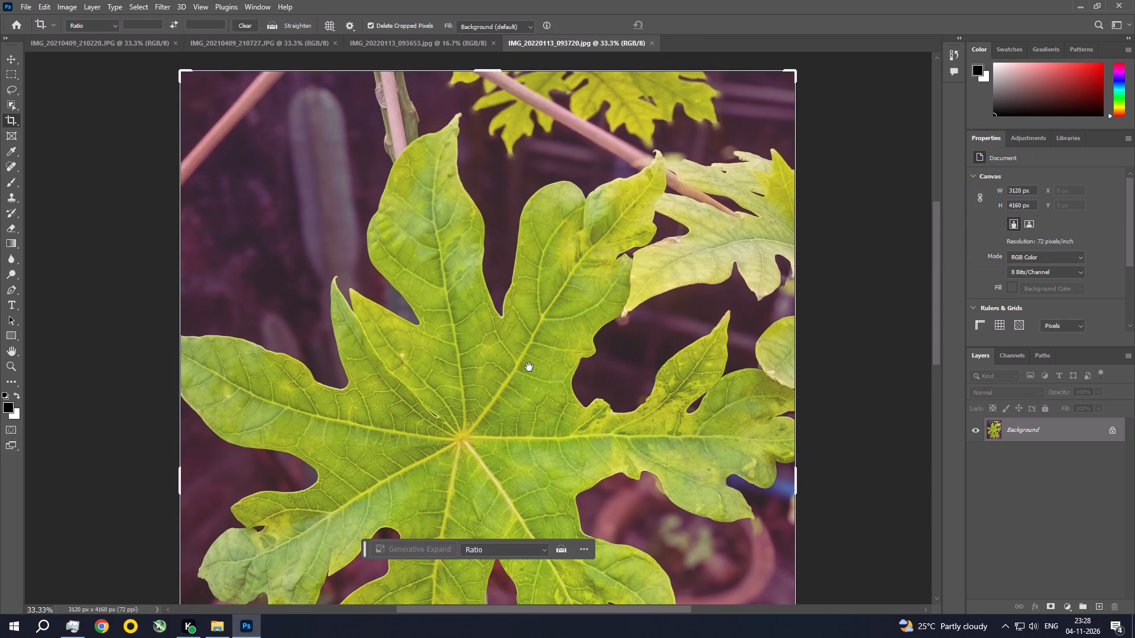
{"action": "left_click", "coordinate": [651, 44]}
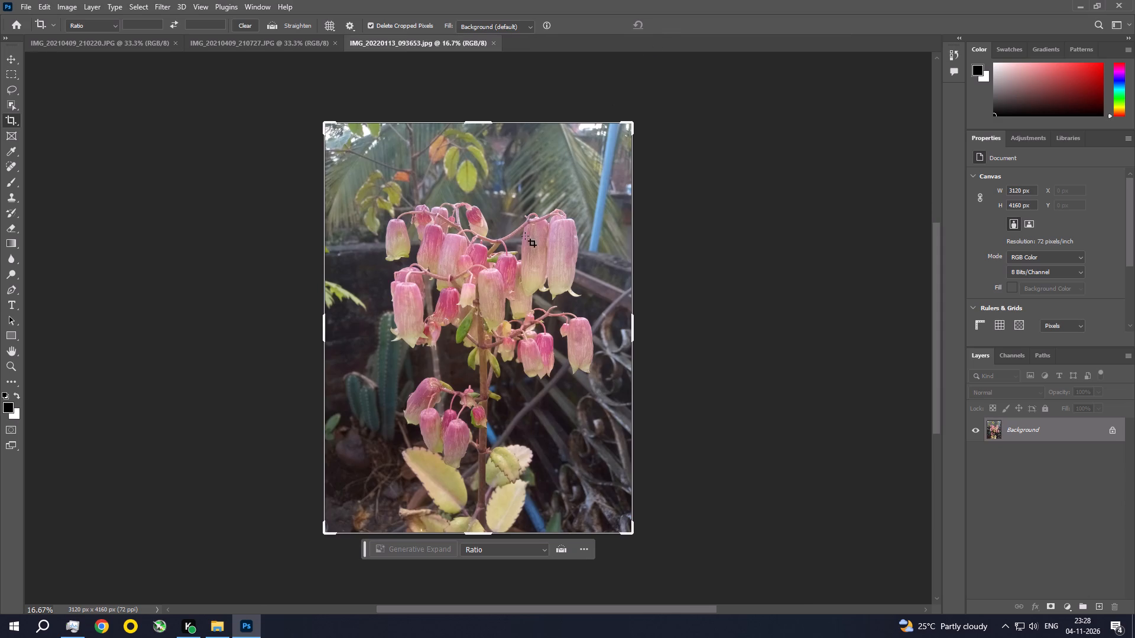
Examine the pink flowers in IMG_20220113_093653 up close and in full.
{"action": "key", "text": "ctrl+space"}
{"action": "key", "text": "ctrl+space"}
{"action": "key", "text": "ctrl+space"}
{"action": "key", "text": "ctrl+space"}
{"action": "key", "text": "ctrl+space"}
{"action": "key", "text": "ctrl+space"}
{"action": "key", "text": "ctrl+space"}
{"action": "key", "text": "ctrl+space"}
{"action": "key", "text": "ctrl+space"}
{"action": "key", "text": "ctrl+space"}
{"action": "key", "text": "ctrl+space"}
{"action": "key", "text": "ctrl+space"}
{"action": "key", "text": "ctrl+space"}
{"action": "key", "text": "ctrl+space"}
{"action": "key", "text": "ctrl+space"}
{"action": "key", "text": "ctrl+space"}
{"action": "key", "text": "ctrl+space"}
{"action": "key", "text": "ctrl+space"}
{"action": "key", "text": "ctrl+space"}
{"action": "key", "text": "ctrl+space"}
{"action": "double_click", "coordinate": [482, 255], "text": "ctrl"}
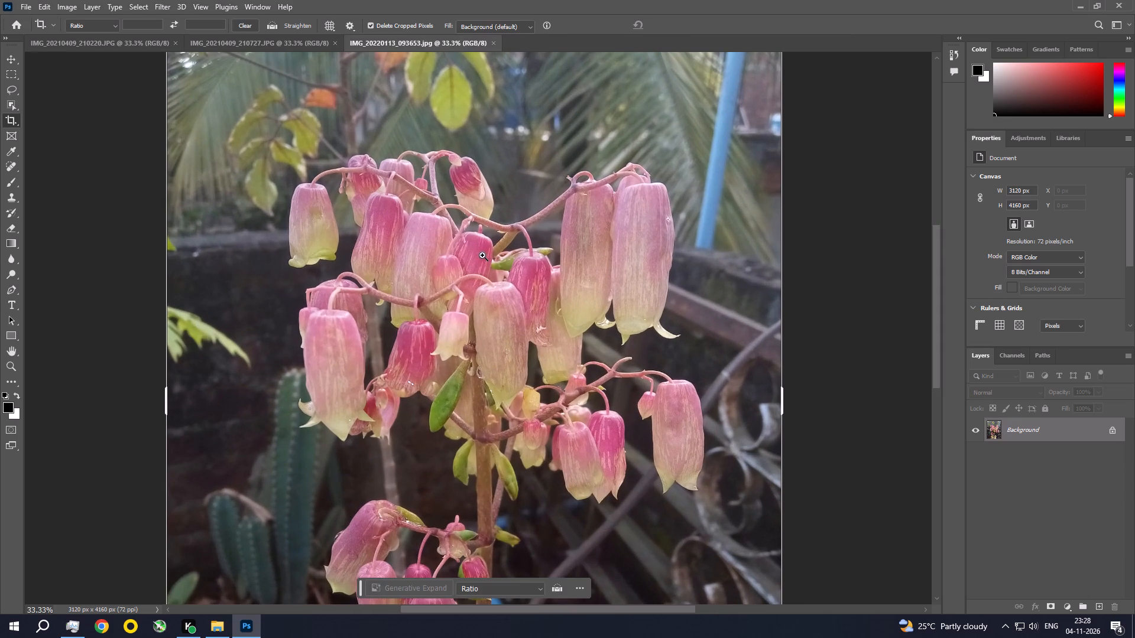
{"action": "key", "text": "ctrl+0"}
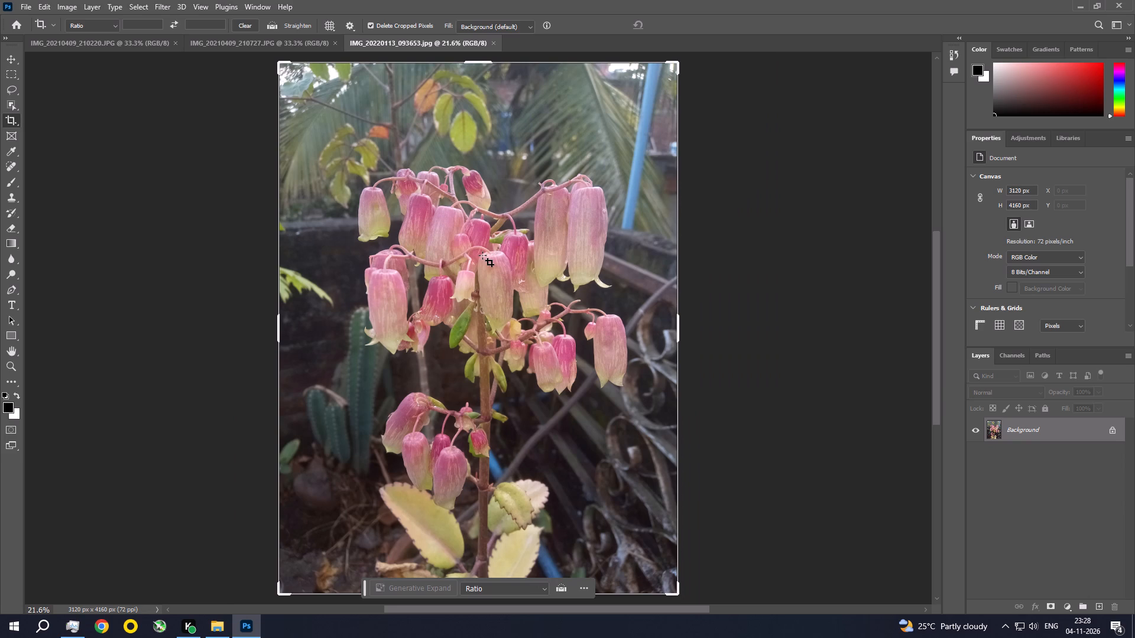
In the Camera Raw filter, set the flower photo's Exposure -0.45, Contrast +22, Highlights -21, Shadows +43 and Whites -13.
{"action": "left_click", "coordinate": [164, 5]}
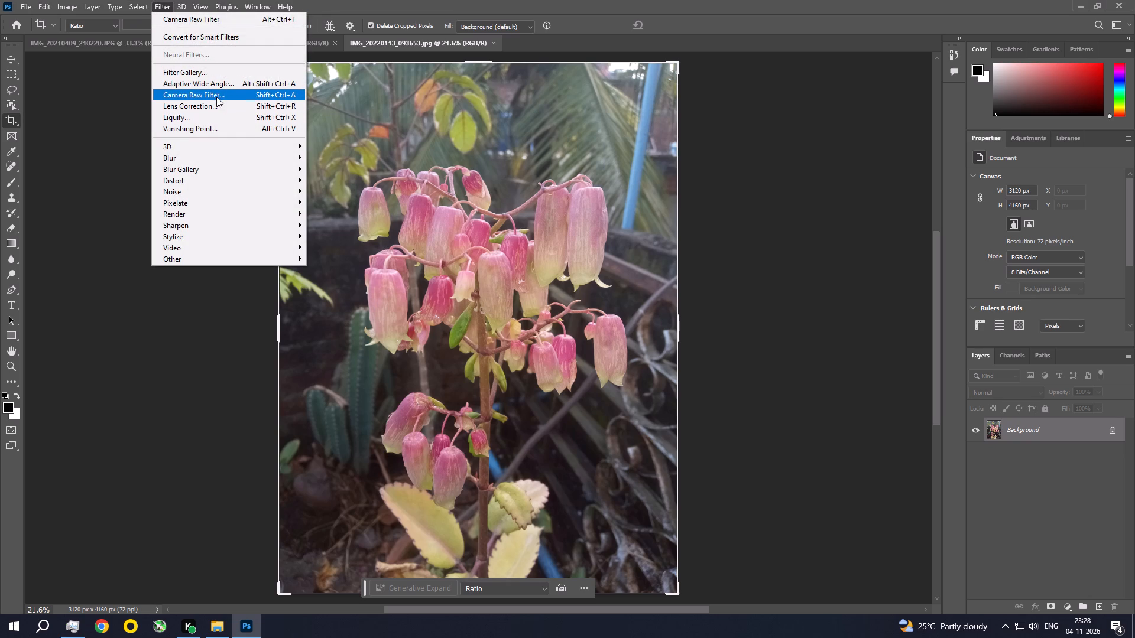
{"action": "left_click", "coordinate": [216, 97]}
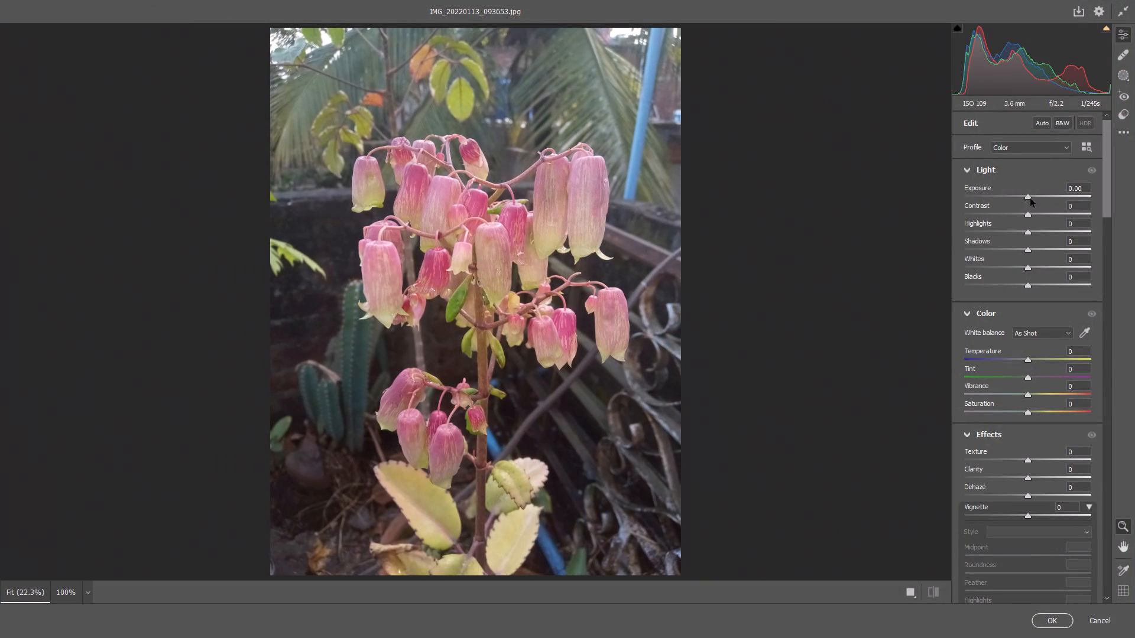
{"action": "left_click_drag", "start_coordinate": [1028, 195], "coordinate": [1022, 195]}
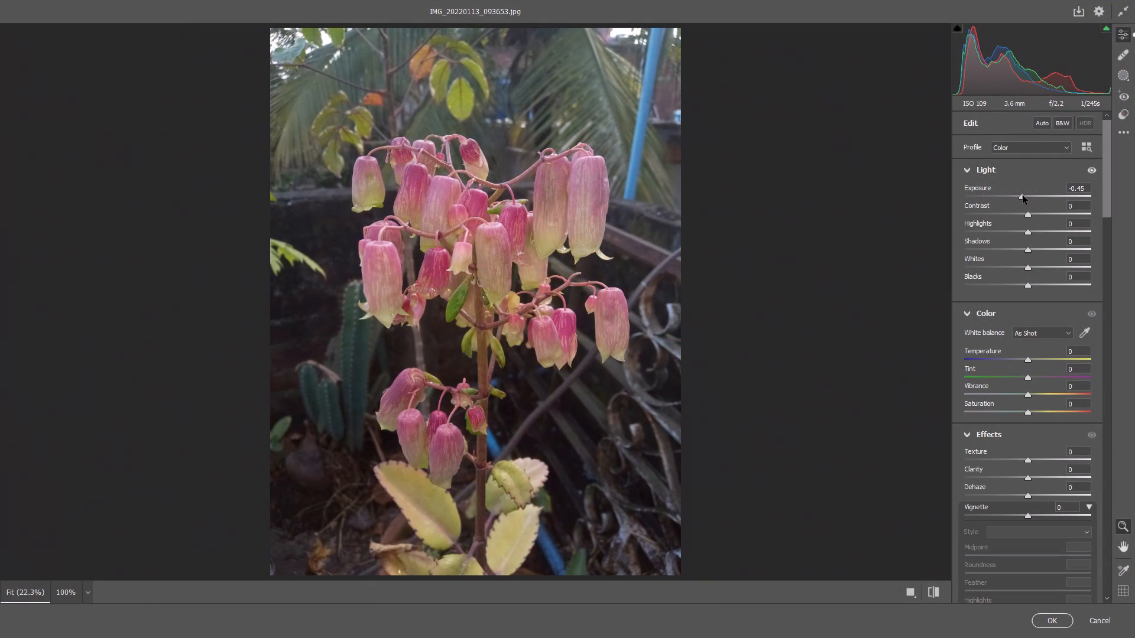
{"action": "left_click_drag", "start_coordinate": [1027, 215], "coordinate": [1041, 218]}
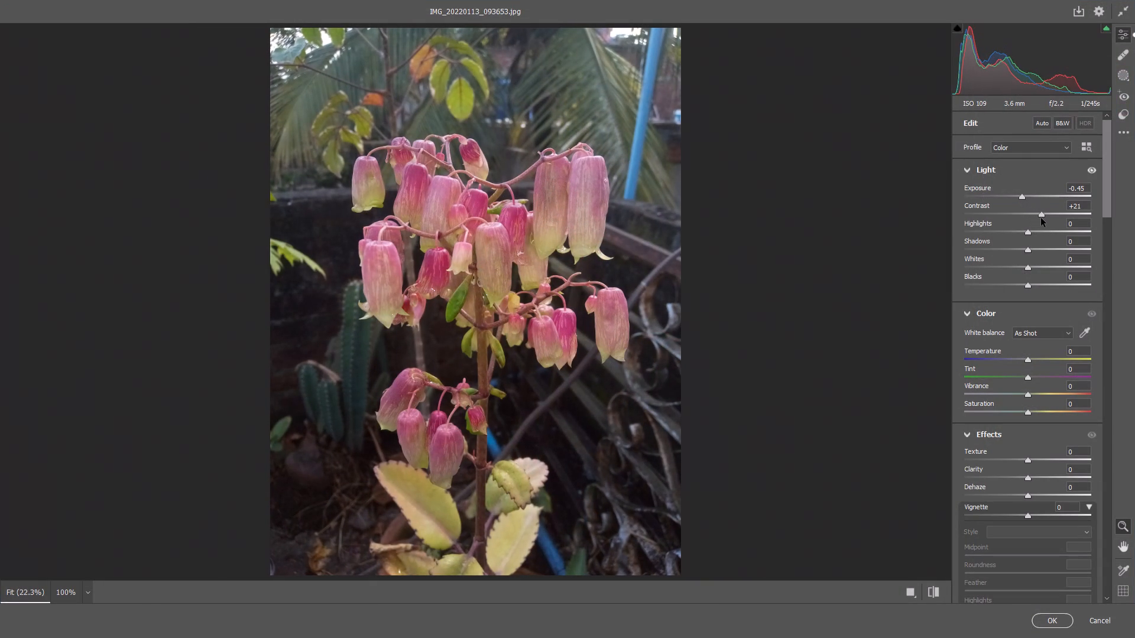
{"action": "left_click_drag", "start_coordinate": [1041, 218], "coordinate": [1042, 219]}
{"action": "left_click_drag", "start_coordinate": [1029, 230], "coordinate": [1015, 234]}
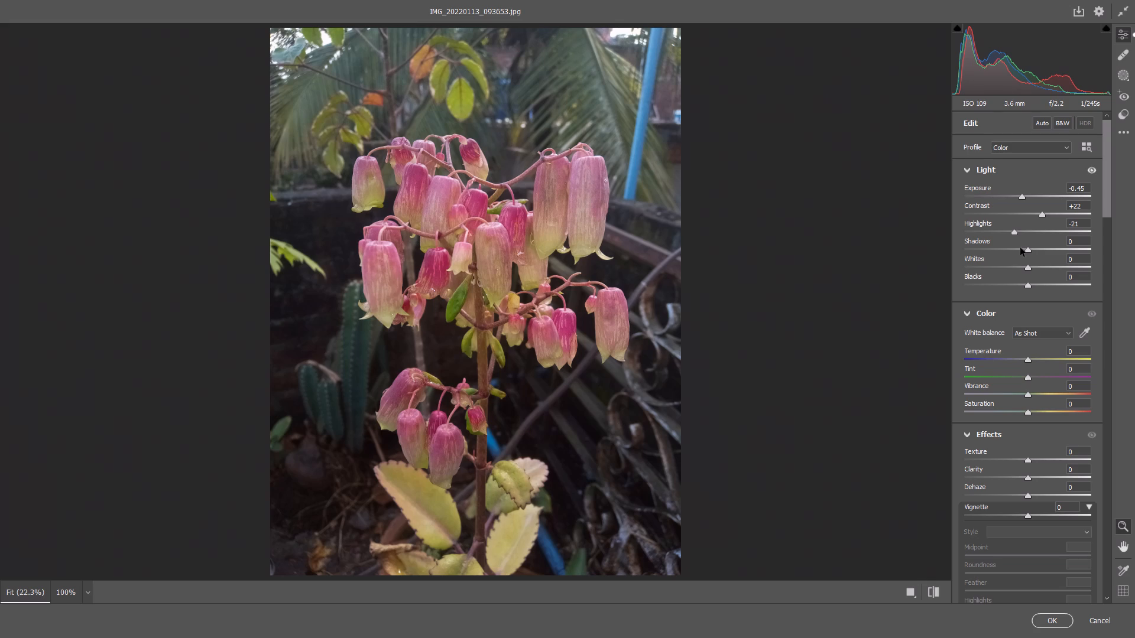
{"action": "left_click_drag", "start_coordinate": [1028, 249], "coordinate": [1055, 250]}
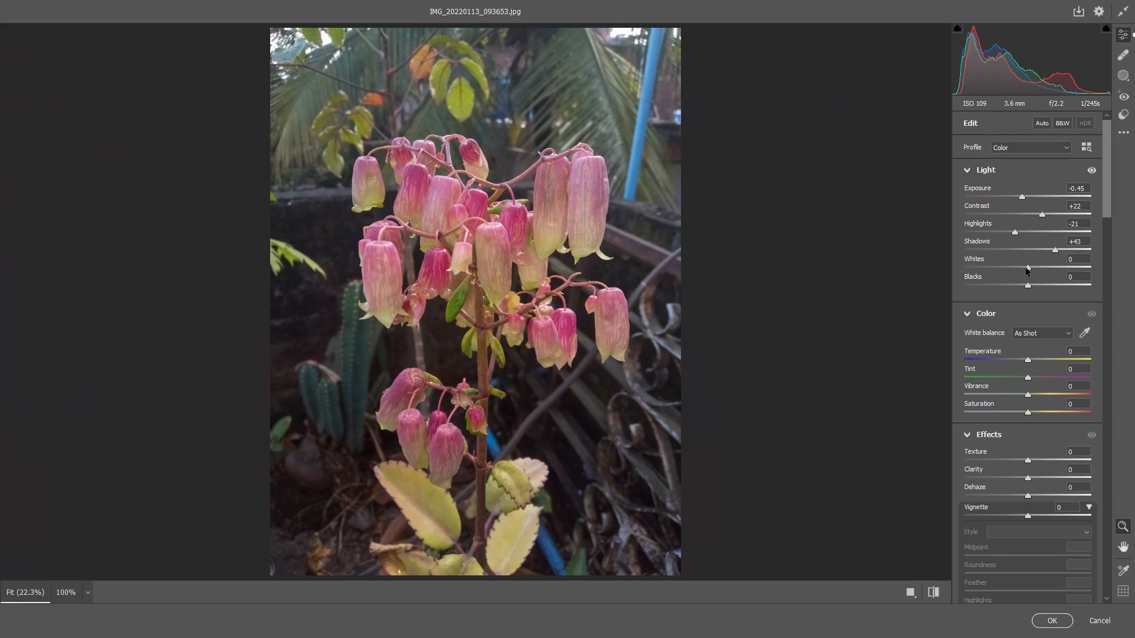
{"action": "left_click_drag", "start_coordinate": [1026, 268], "coordinate": [1017, 269]}
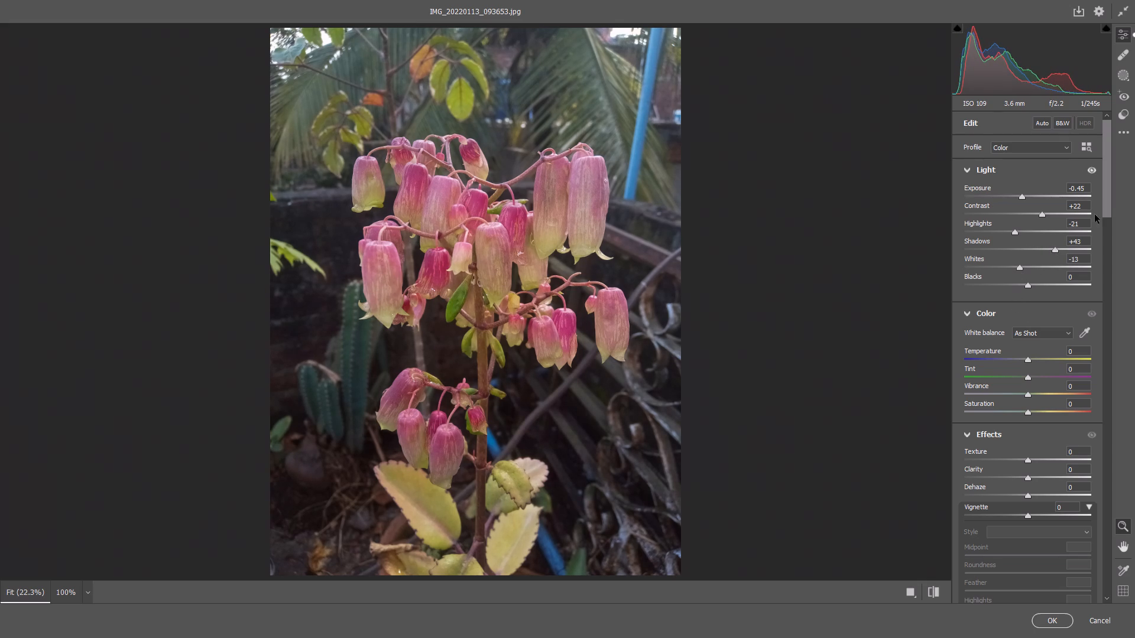
Set the flower photo's effects to Texture +12, Clarity +9 and Dehaze +6.
{"action": "left_click_drag", "start_coordinate": [1109, 201], "coordinate": [1109, 252]}
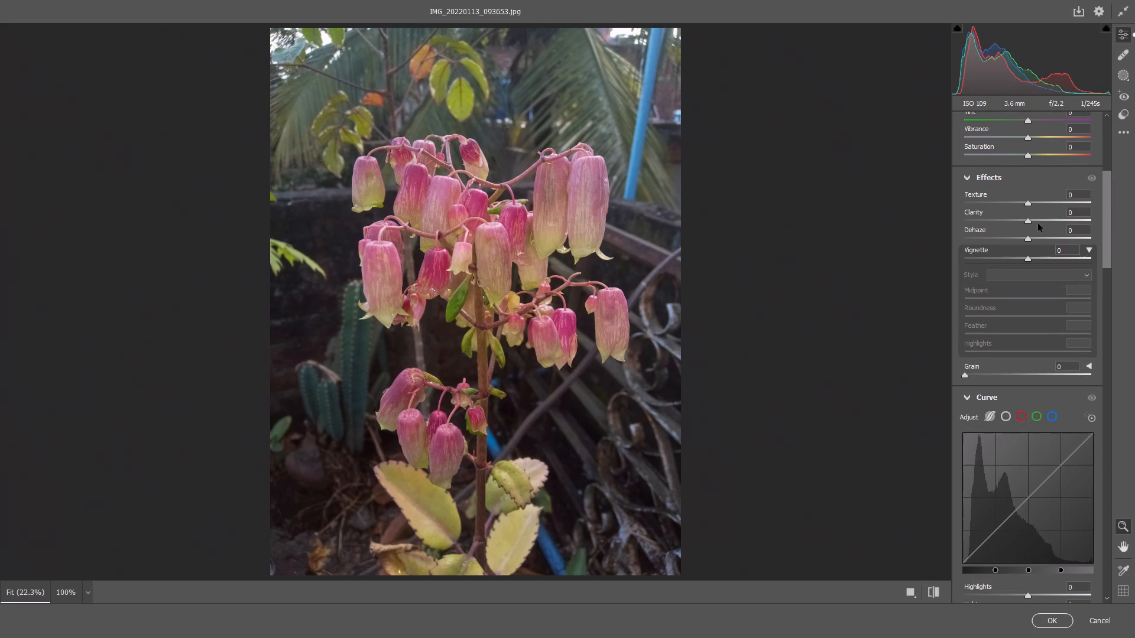
{"action": "left_click", "coordinate": [1032, 204]}
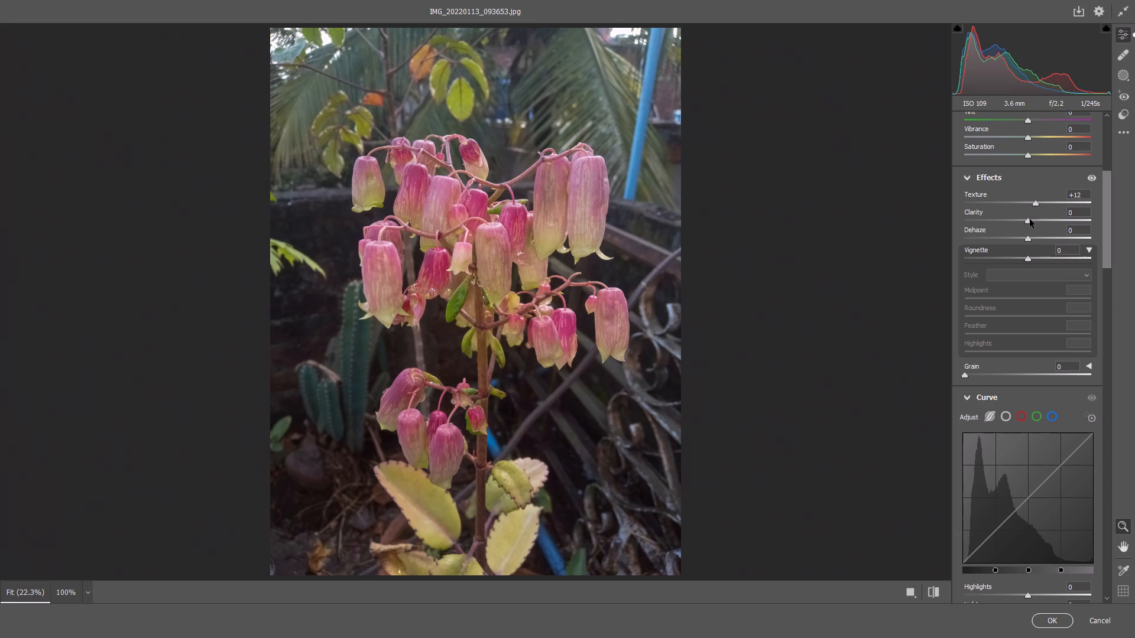
{"action": "left_click_drag", "start_coordinate": [1030, 220], "coordinate": [1036, 225]}
{"action": "left_click_drag", "start_coordinate": [1029, 237], "coordinate": [1032, 245]}
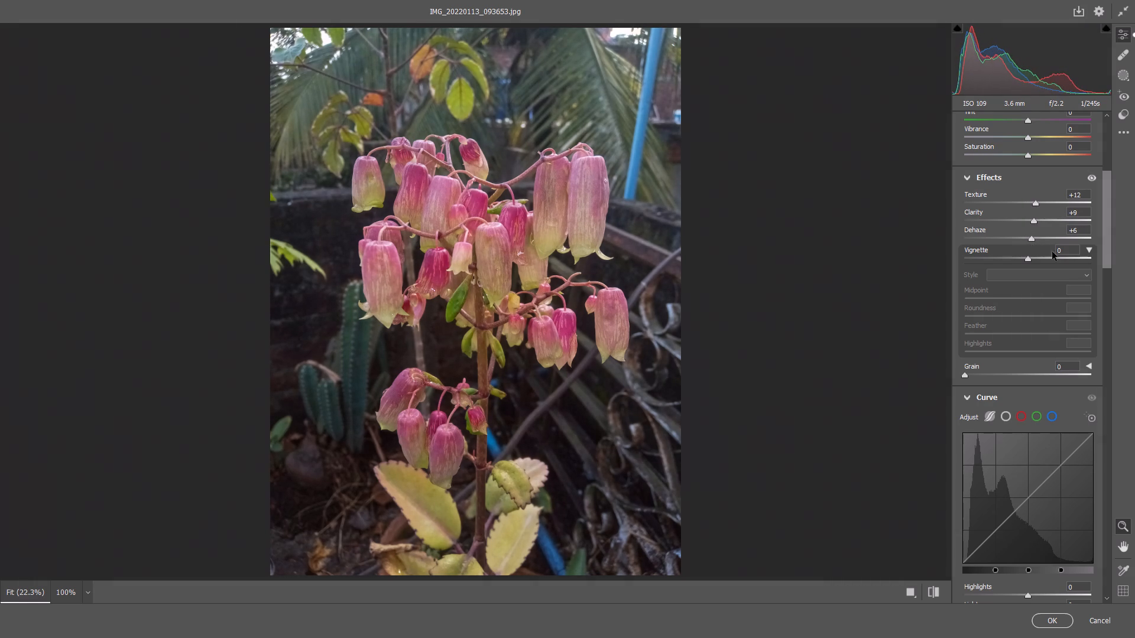
Set the flower photo's parametric curve to Highlights -23 and Lights -15.
{"action": "left_click_drag", "start_coordinate": [1110, 212], "coordinate": [1105, 256]}
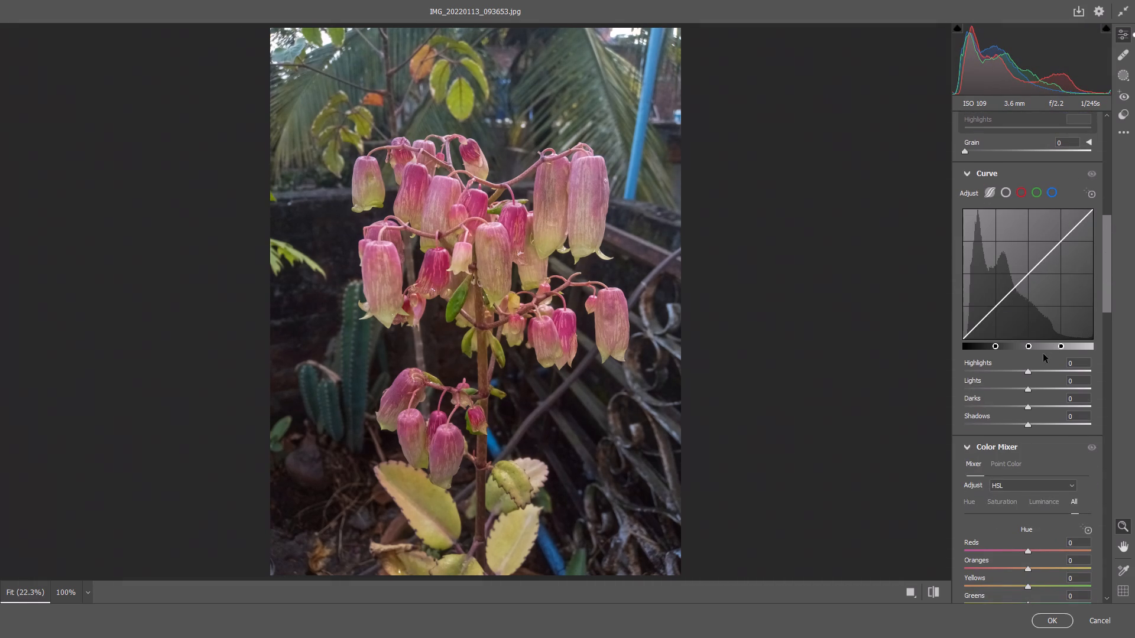
{"action": "left_click_drag", "start_coordinate": [1027, 370], "coordinate": [1013, 372]}
{"action": "left_click_drag", "start_coordinate": [1030, 388], "coordinate": [1020, 388]}
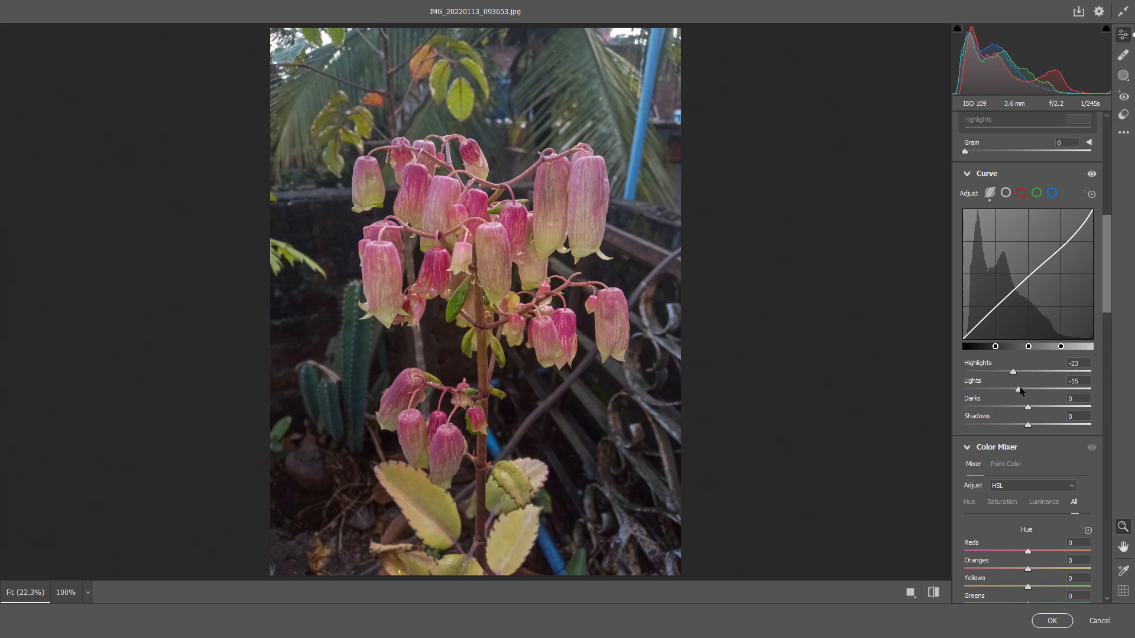
Set the luminance of the Oranges to +13 in the flower photo's Color Mixer.
{"action": "left_click_drag", "start_coordinate": [1109, 289], "coordinate": [1106, 364]}
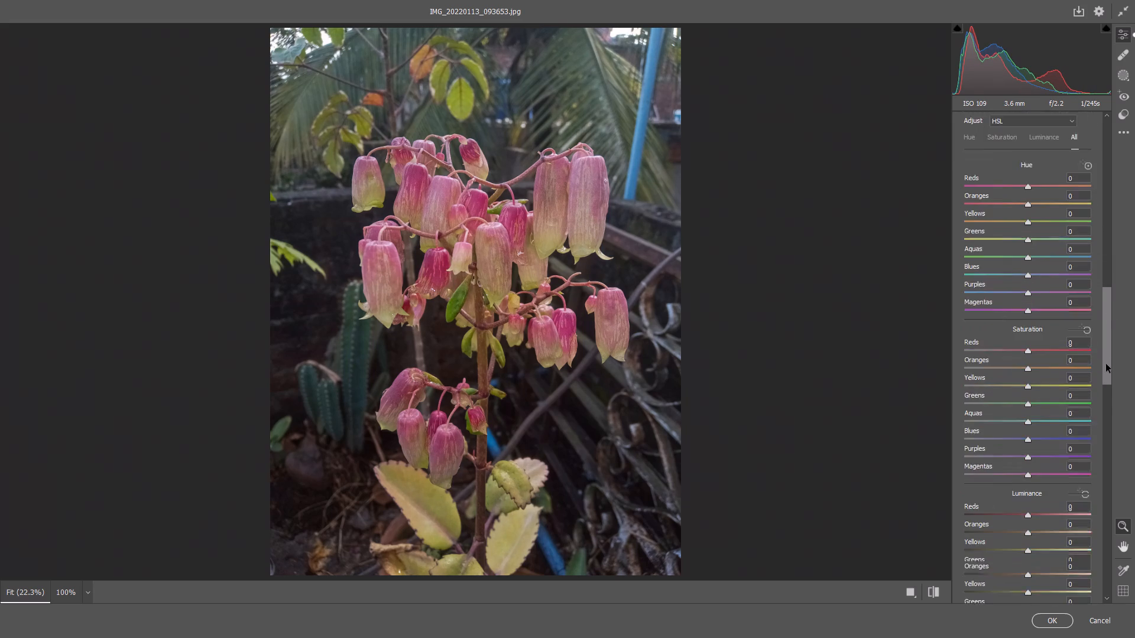
{"action": "left_click_drag", "start_coordinate": [1106, 364], "coordinate": [1105, 403]}
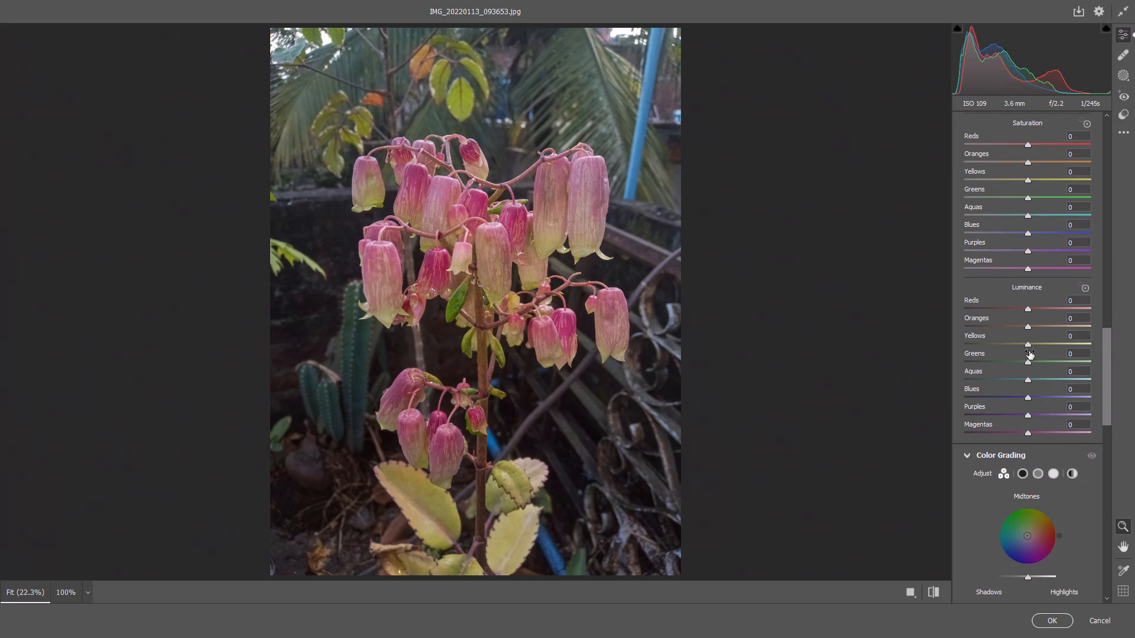
{"action": "left_click_drag", "start_coordinate": [1028, 327], "coordinate": [1036, 327]}
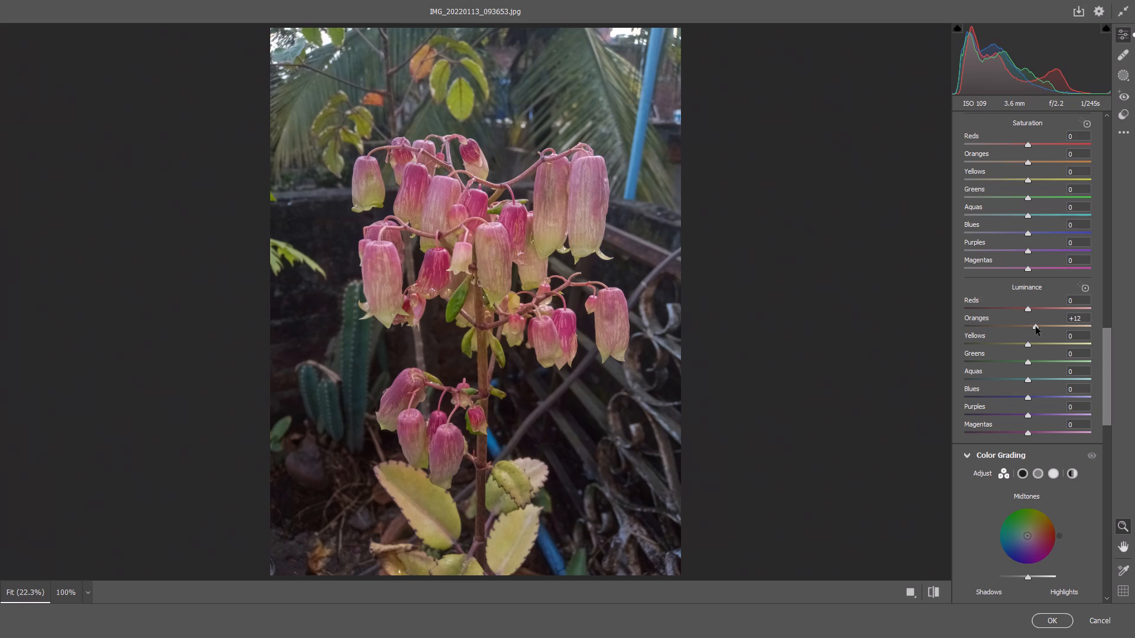
{"action": "left_click_drag", "start_coordinate": [1036, 327], "coordinate": [1041, 330]}
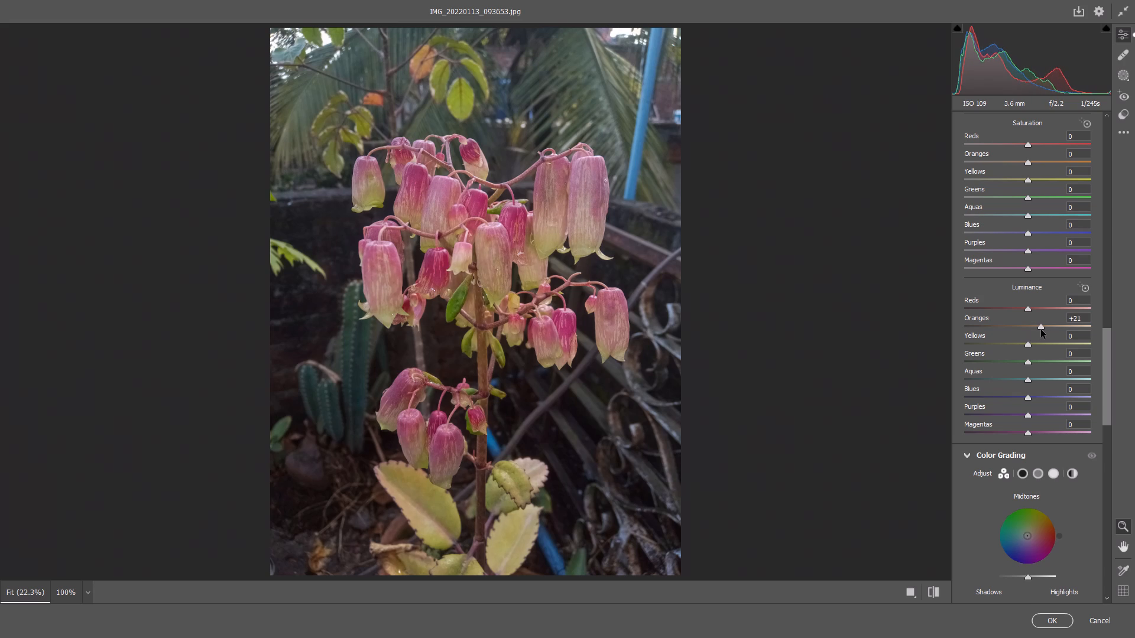
{"action": "left_click_drag", "start_coordinate": [1041, 330], "coordinate": [1036, 330]}
Set the flower photo's detail values to Sharpening 35, Noise Reduction 19 and Color Noise Reduction 19, checking the result up close.
{"action": "left_click_drag", "start_coordinate": [1107, 347], "coordinate": [1105, 373]}
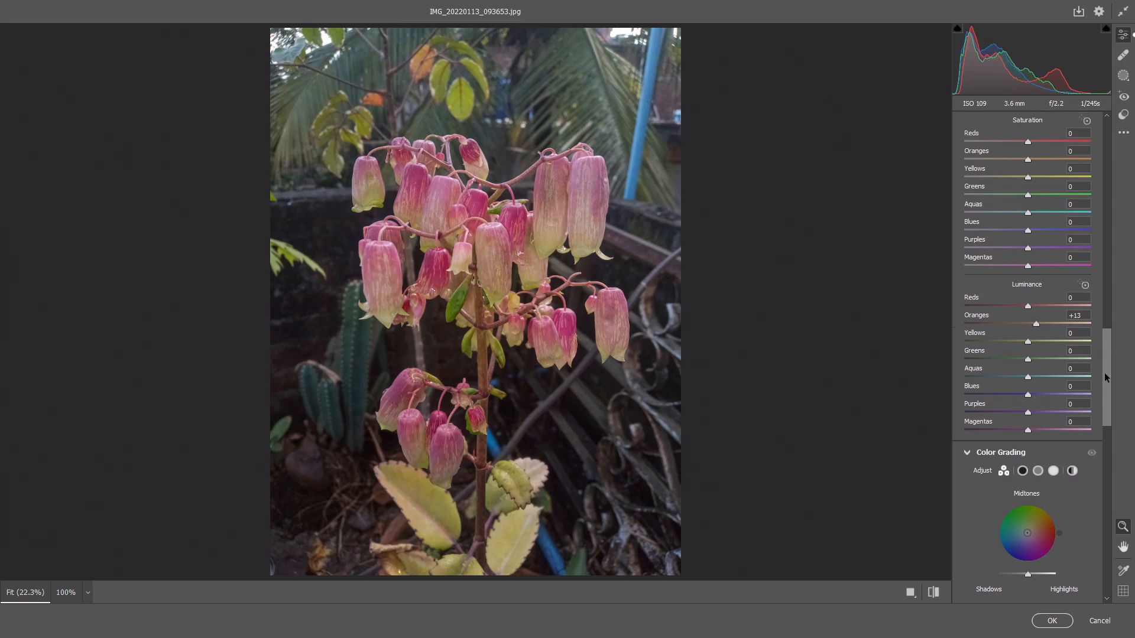
{"action": "left_click_drag", "start_coordinate": [1105, 373], "coordinate": [1110, 473]}
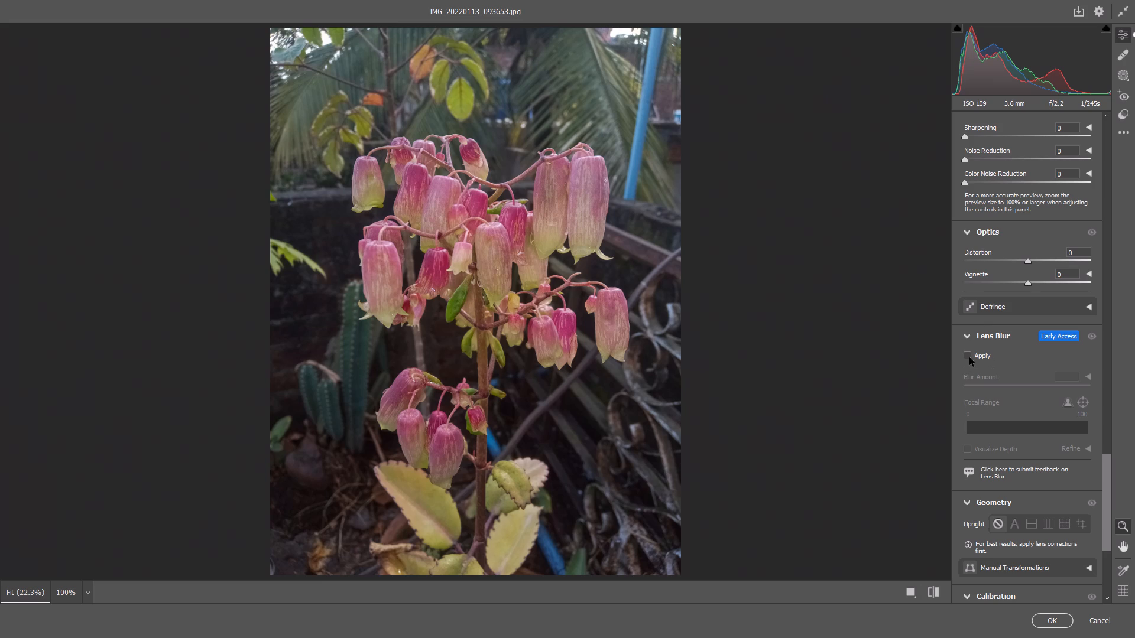
{"action": "left_click", "coordinate": [984, 183]}
{"action": "left_click", "coordinate": [989, 163]}
{"action": "left_click", "coordinate": [994, 138]}
{"action": "left_click_drag", "start_coordinate": [982, 160], "coordinate": [988, 161]}
{"action": "left_click", "coordinate": [510, 228]}
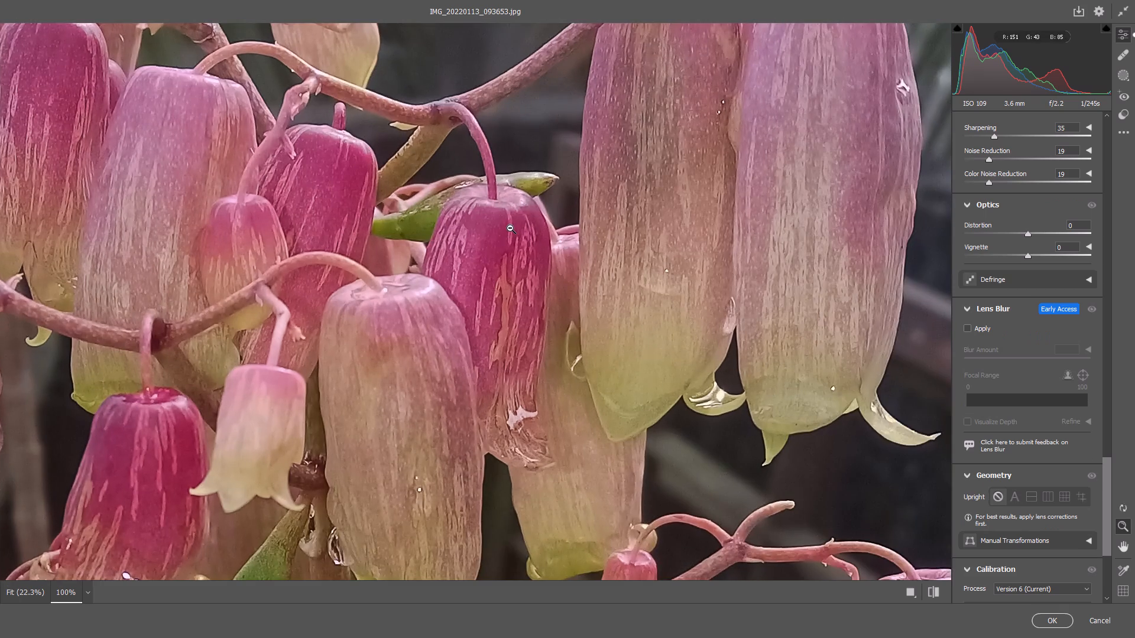
{"action": "left_click", "coordinate": [510, 228]}
Set the flower photo's Color Mixer saturation to Reds +14, Oranges +13, Yellows +14, Greens +12, Aquas +11, Blues +12, Purples +11 and Magentas +12.
{"action": "left_click_drag", "start_coordinate": [1105, 499], "coordinate": [1107, 461]}
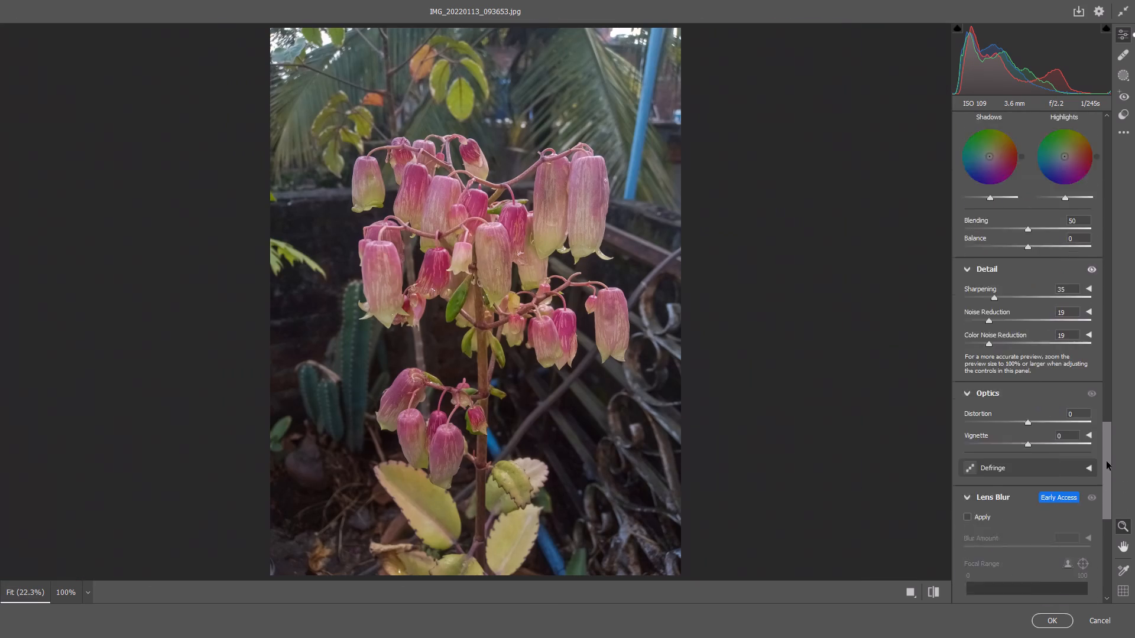
{"action": "left_click_drag", "start_coordinate": [1107, 461], "coordinate": [1130, 360]}
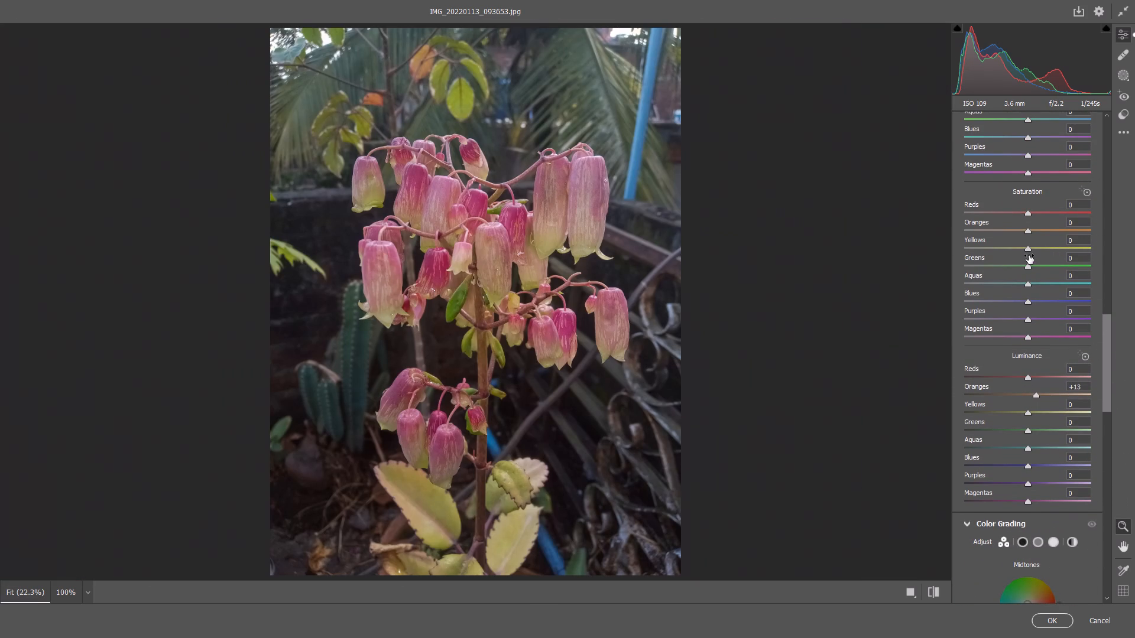
{"action": "left_click_drag", "start_coordinate": [1029, 320], "coordinate": [1036, 320]}
{"action": "left_click_drag", "start_coordinate": [1028, 338], "coordinate": [1036, 337]}
{"action": "left_click_drag", "start_coordinate": [1029, 250], "coordinate": [1037, 250]}
{"action": "left_click_drag", "start_coordinate": [1030, 232], "coordinate": [1035, 234]}
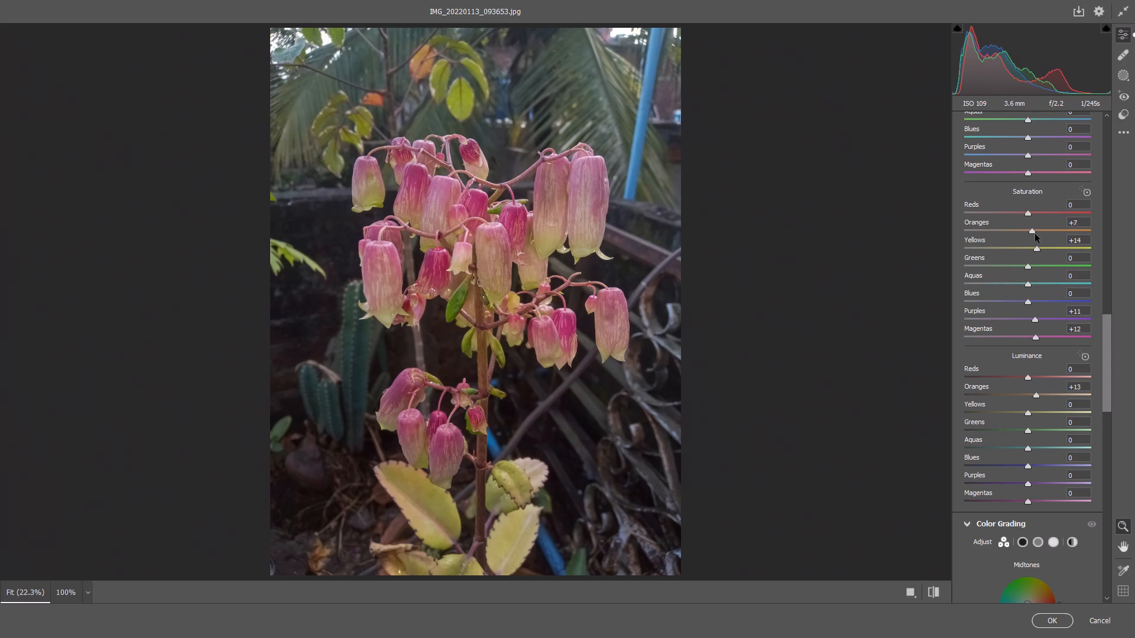
{"action": "left_click_drag", "start_coordinate": [1035, 234], "coordinate": [1039, 235]}
{"action": "left_click_drag", "start_coordinate": [1029, 212], "coordinate": [1038, 217]}
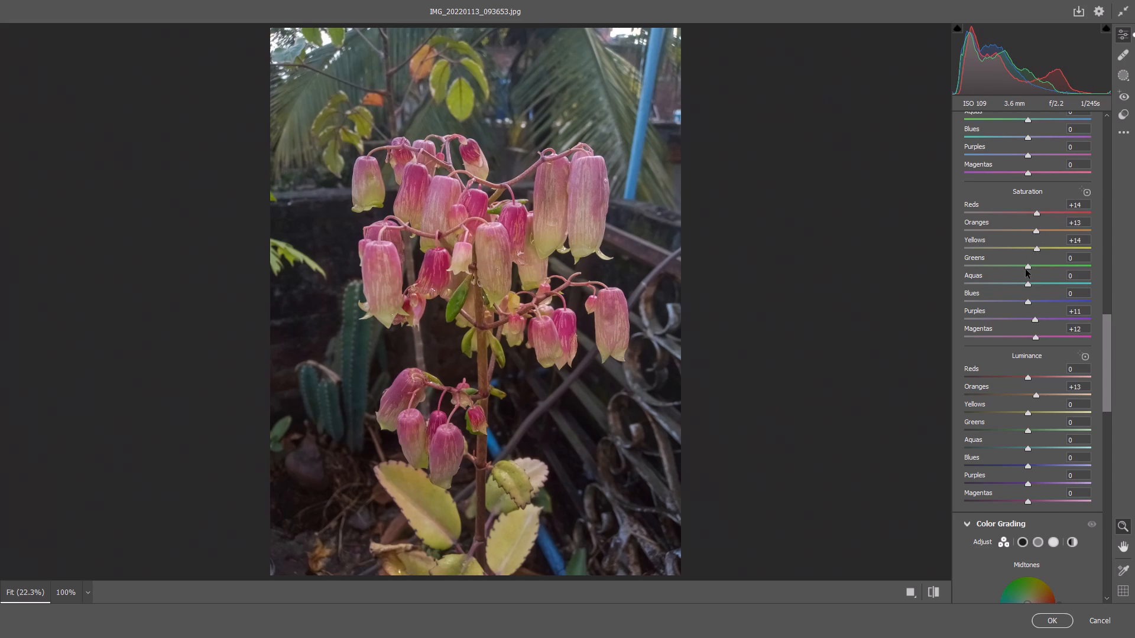
{"action": "left_click_drag", "start_coordinate": [1029, 266], "coordinate": [1037, 271]}
{"action": "left_click_drag", "start_coordinate": [1030, 284], "coordinate": [1033, 284]}
{"action": "left_click_drag", "start_coordinate": [1033, 284], "coordinate": [1037, 284]}
{"action": "left_click_drag", "start_coordinate": [1029, 302], "coordinate": [1037, 304]}
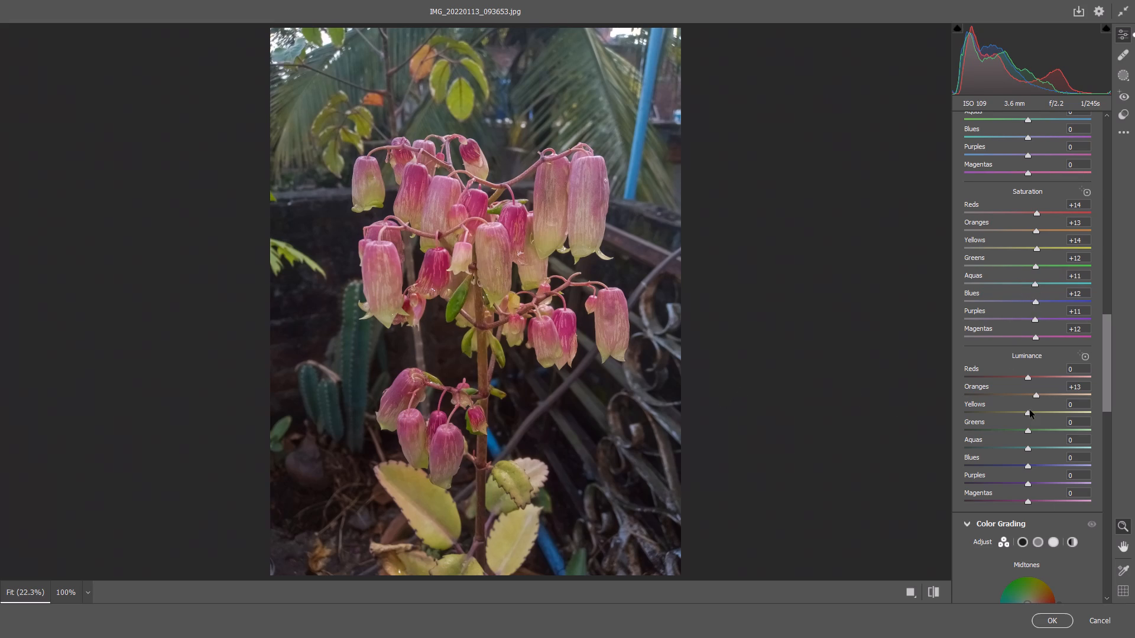
Apply Lens Blur with the default blur amount of 50 to the flower photo and commit the Camera Raw edits.
{"action": "left_click_drag", "start_coordinate": [1106, 352], "coordinate": [1101, 460]}
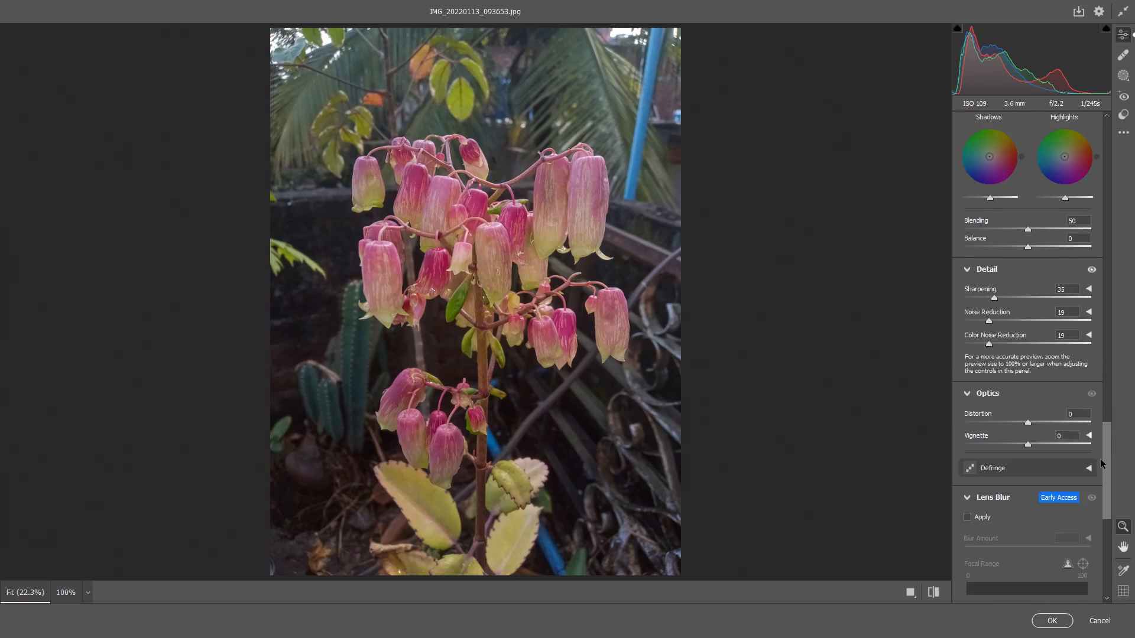
{"action": "left_click_drag", "start_coordinate": [1101, 460], "coordinate": [1083, 547]}
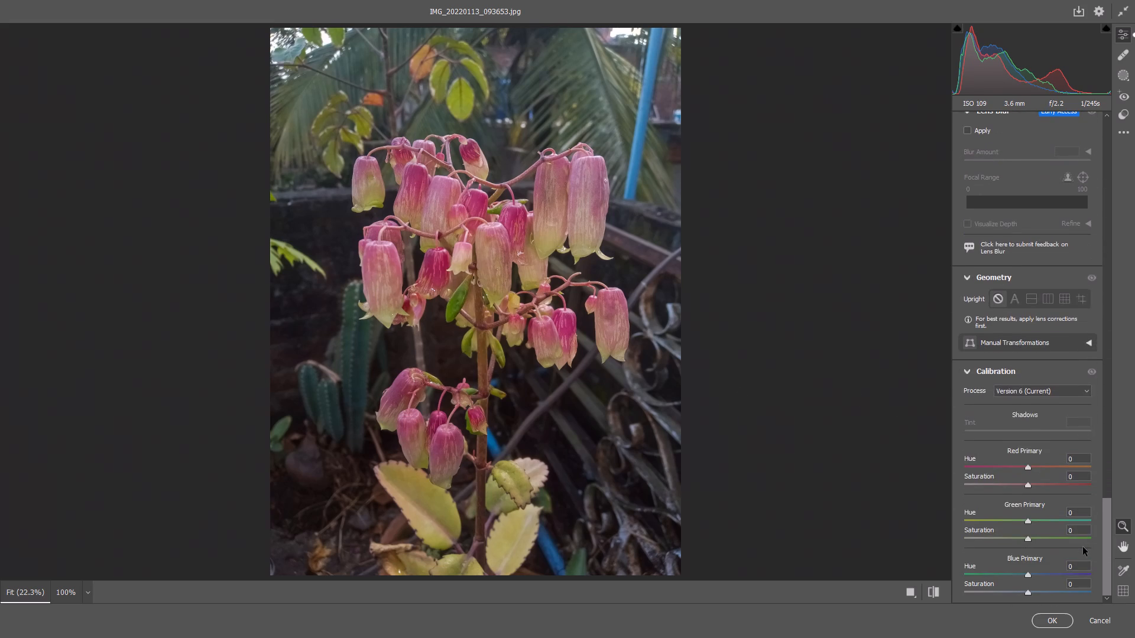
{"action": "left_click_drag", "start_coordinate": [1083, 547], "coordinate": [1093, 491]}
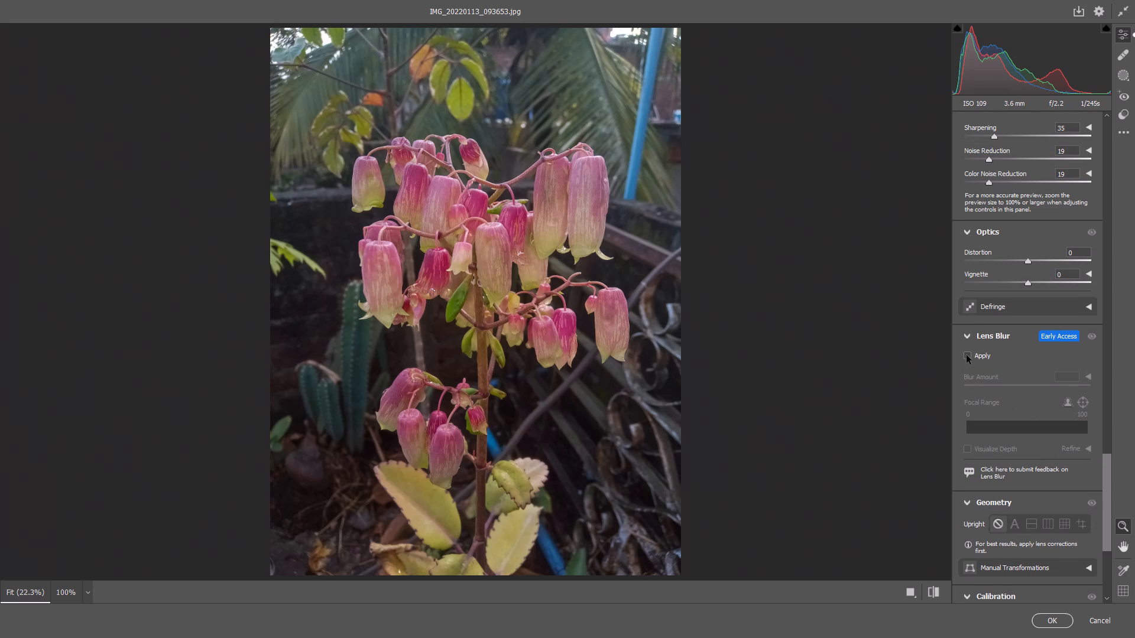
{"action": "left_click", "coordinate": [967, 355]}
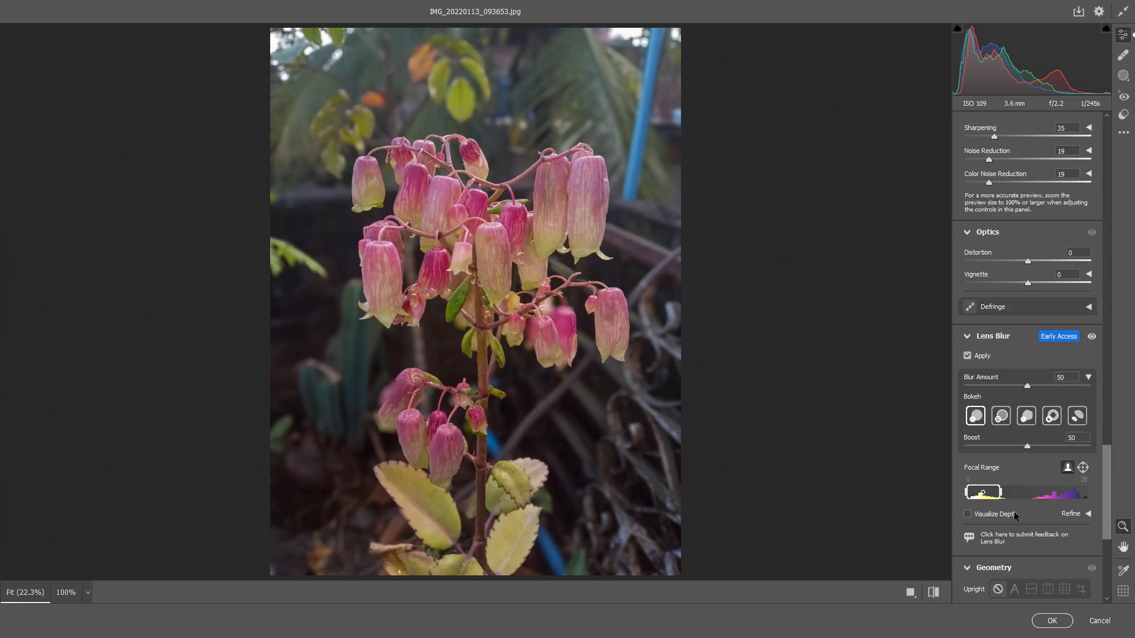
{"action": "left_click", "coordinate": [1042, 619]}
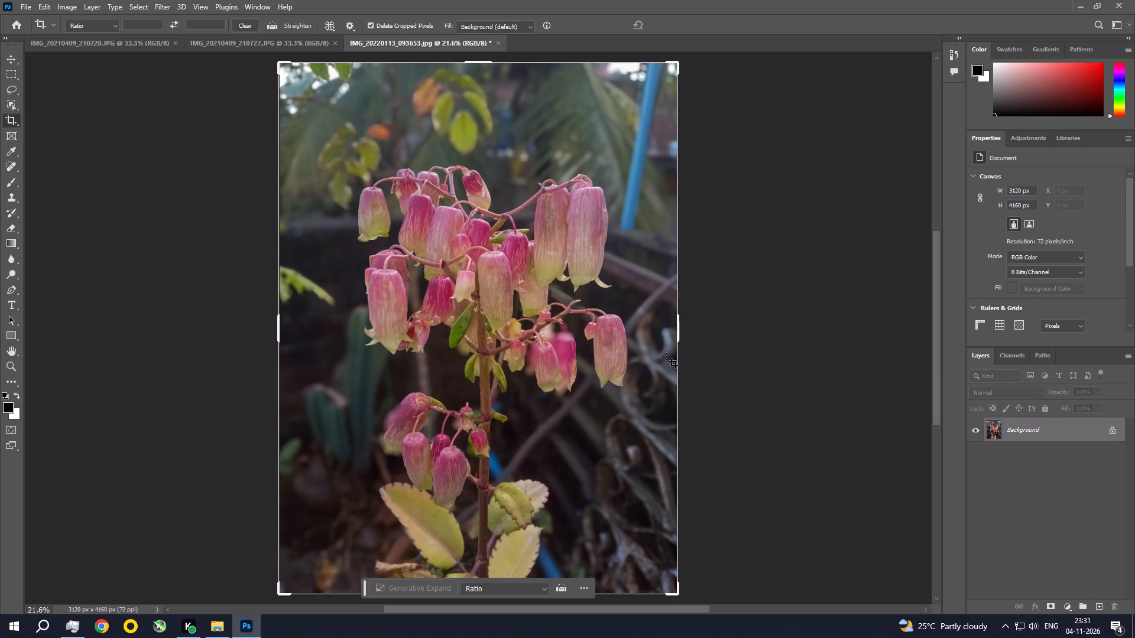
Apply a Photo Filter adjustment to the flower photo using Warming Filter (85) at 25% density.
{"action": "left_click", "coordinate": [64, 7]}
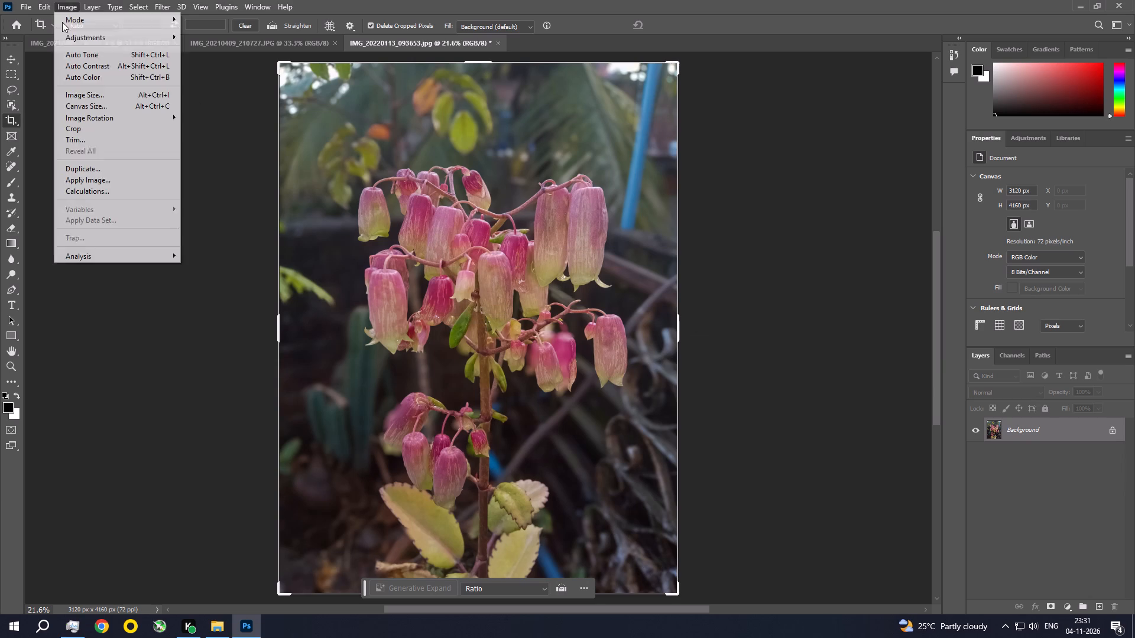
{"action": "left_click", "coordinate": [70, 38]}
{"action": "left_click", "coordinate": [226, 132]}
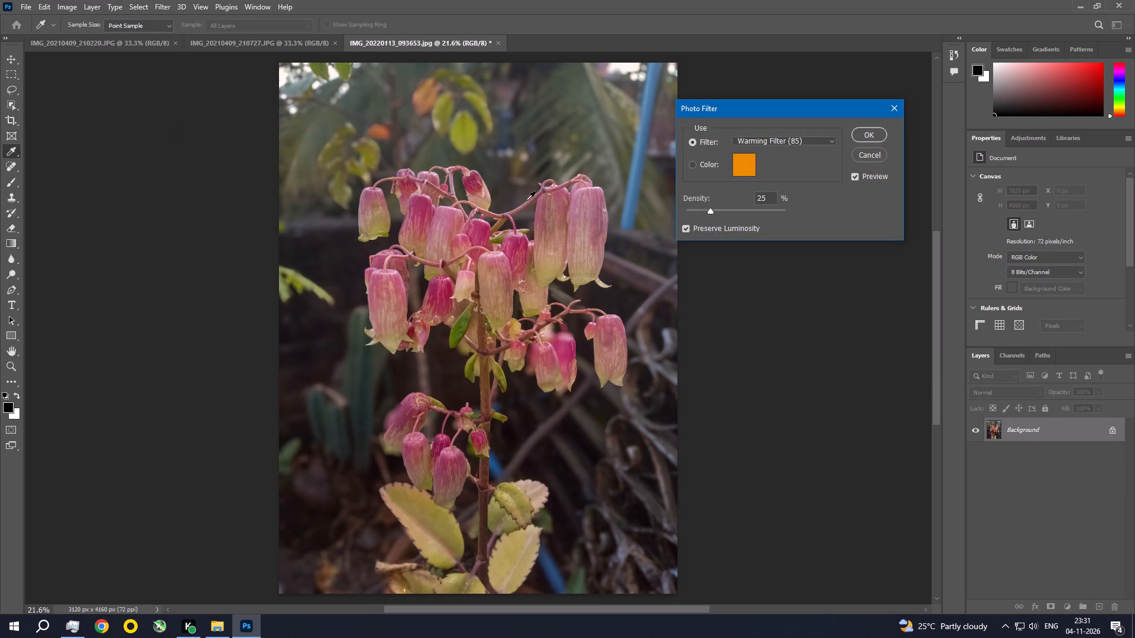
{"action": "left_click", "coordinate": [865, 131]}
Apply an Exposure adjustment to the flower photo with the Offset set to 0.0050.
{"action": "left_click", "coordinate": [66, 5]}
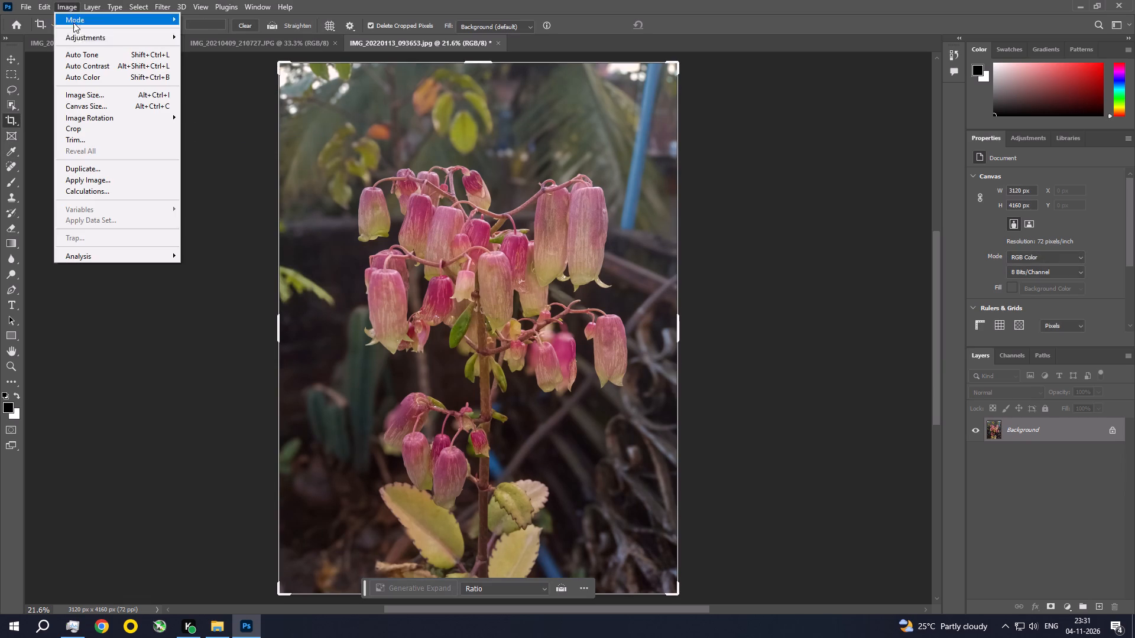
{"action": "left_click", "coordinate": [82, 39]}
{"action": "left_click", "coordinate": [245, 66]}
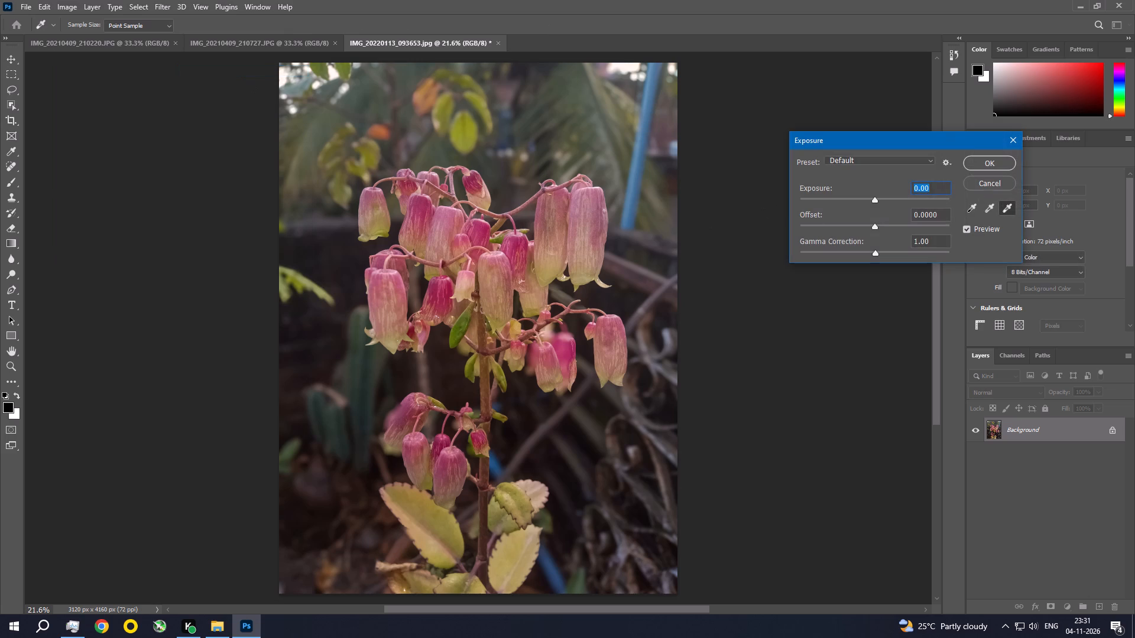
{"action": "left_click", "coordinate": [939, 213]}
{"action": "key", "text": "BackSpace"}
{"action": "key", "text": "BackSpace"}
{"action": "key", "text": "5"}
{"action": "key", "text": "0"}
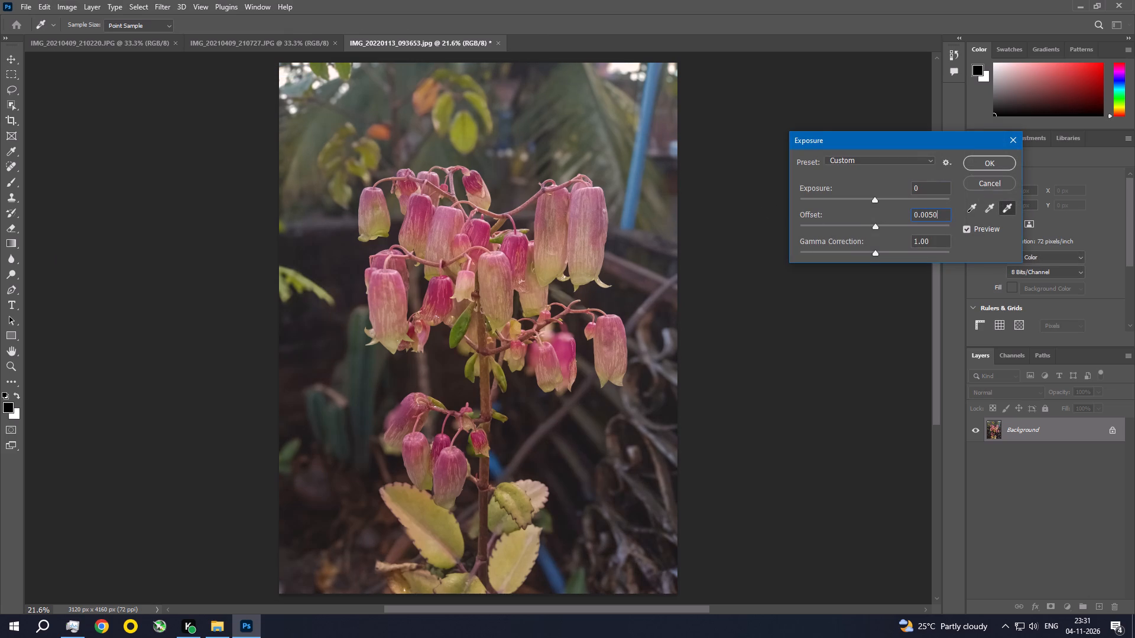
{"action": "left_click", "coordinate": [982, 159]}
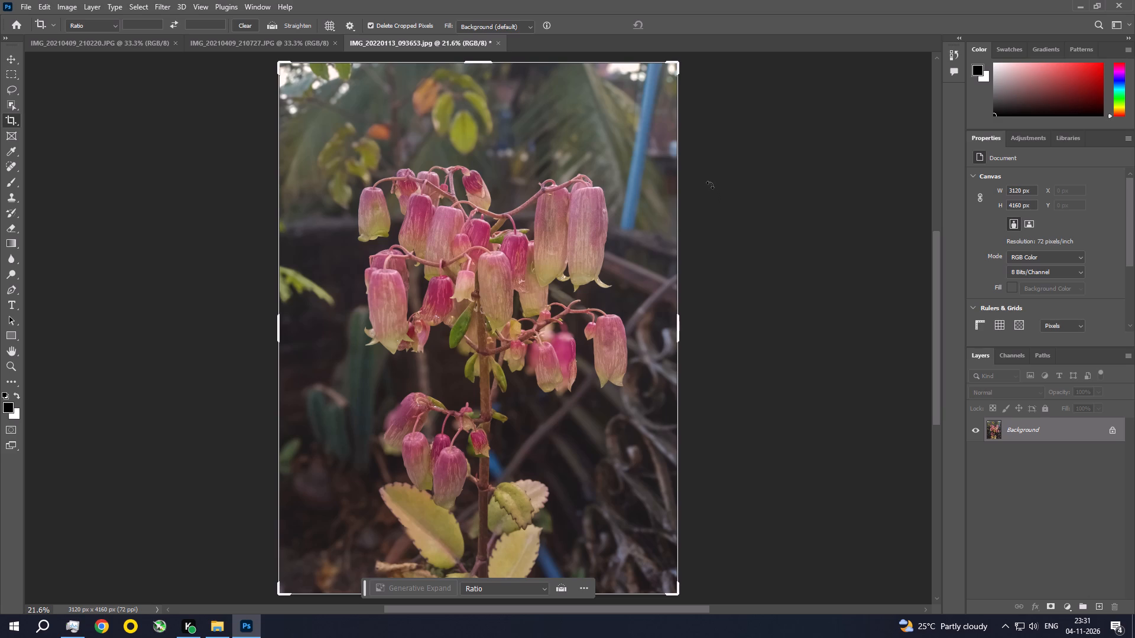
Save the flower photo as a baseline standard JPEG at maximum quality 12 and close it.
{"action": "key", "text": "ctrl+s"}
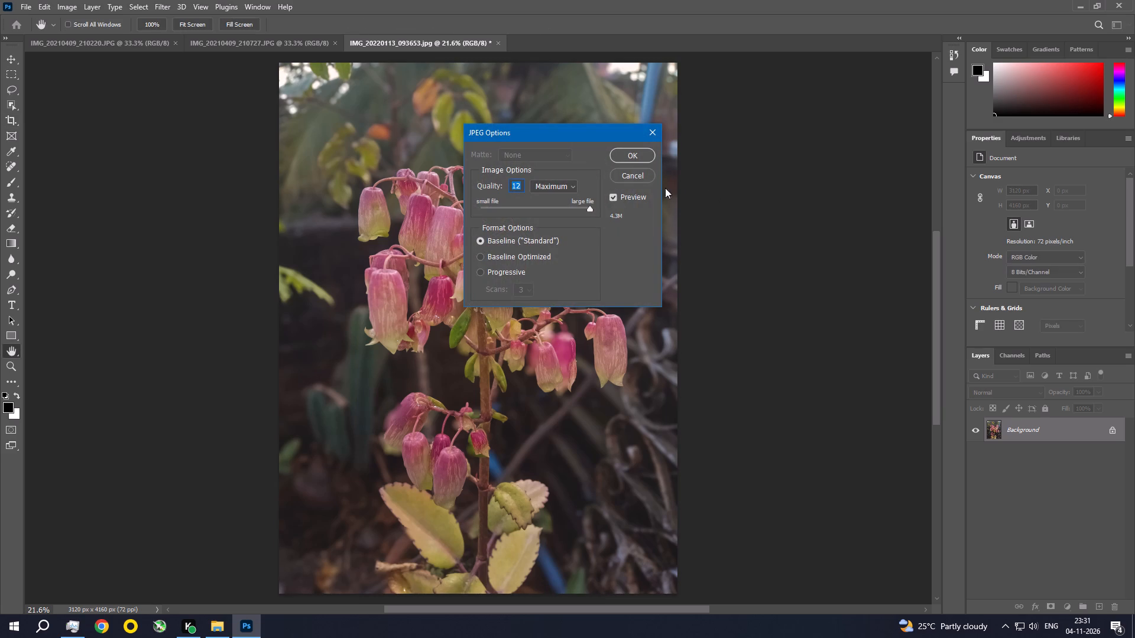
{"action": "left_click", "coordinate": [628, 153]}
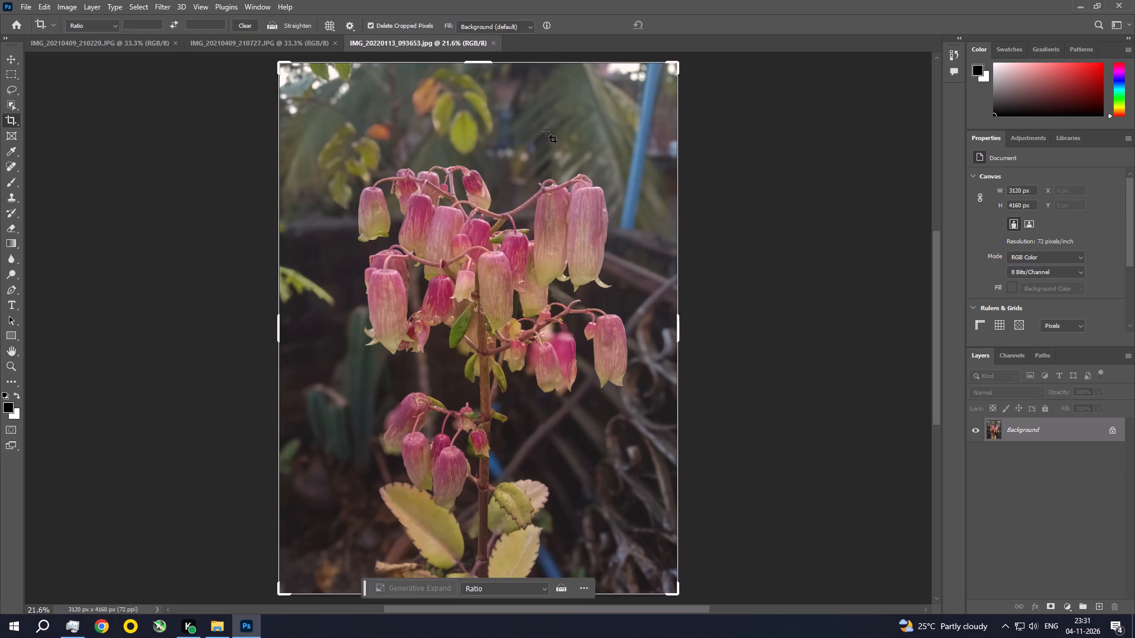
{"action": "left_click", "coordinate": [495, 46]}
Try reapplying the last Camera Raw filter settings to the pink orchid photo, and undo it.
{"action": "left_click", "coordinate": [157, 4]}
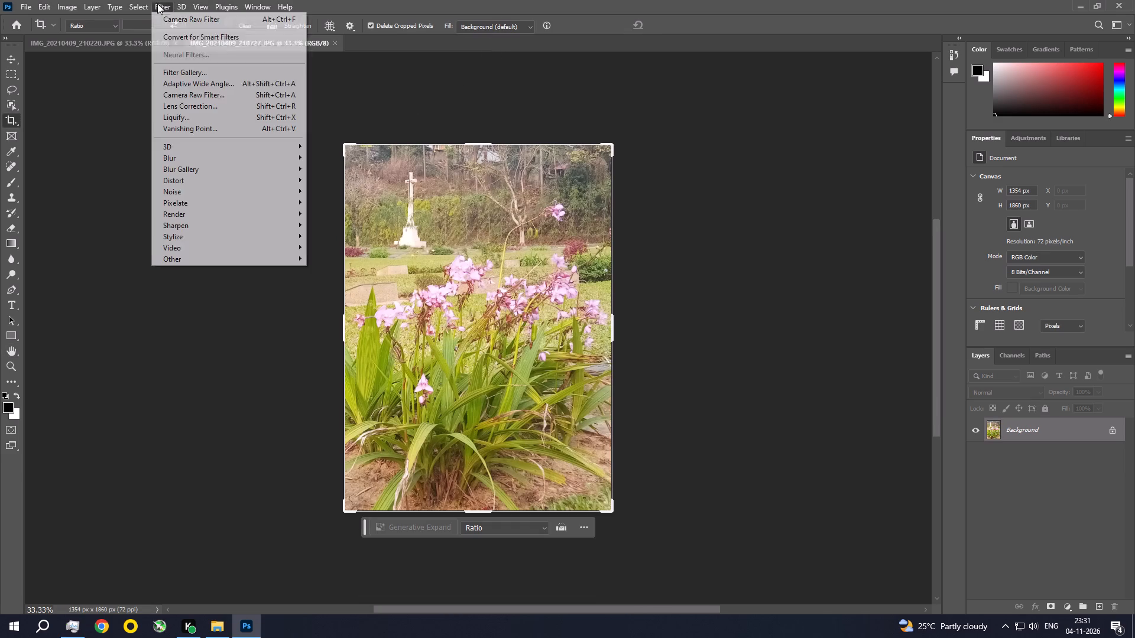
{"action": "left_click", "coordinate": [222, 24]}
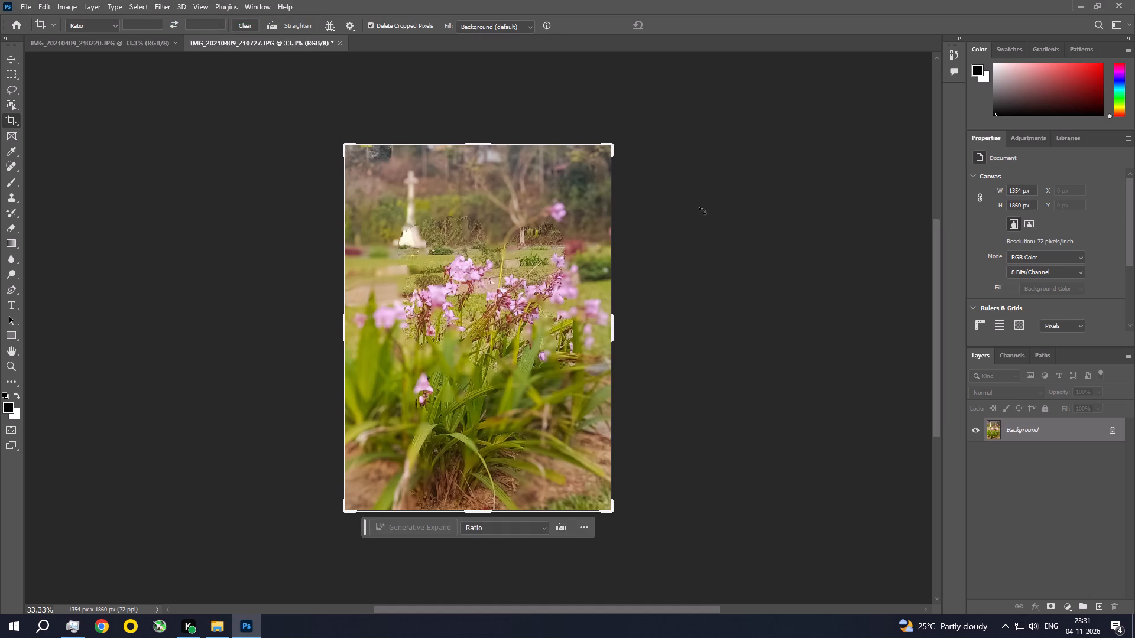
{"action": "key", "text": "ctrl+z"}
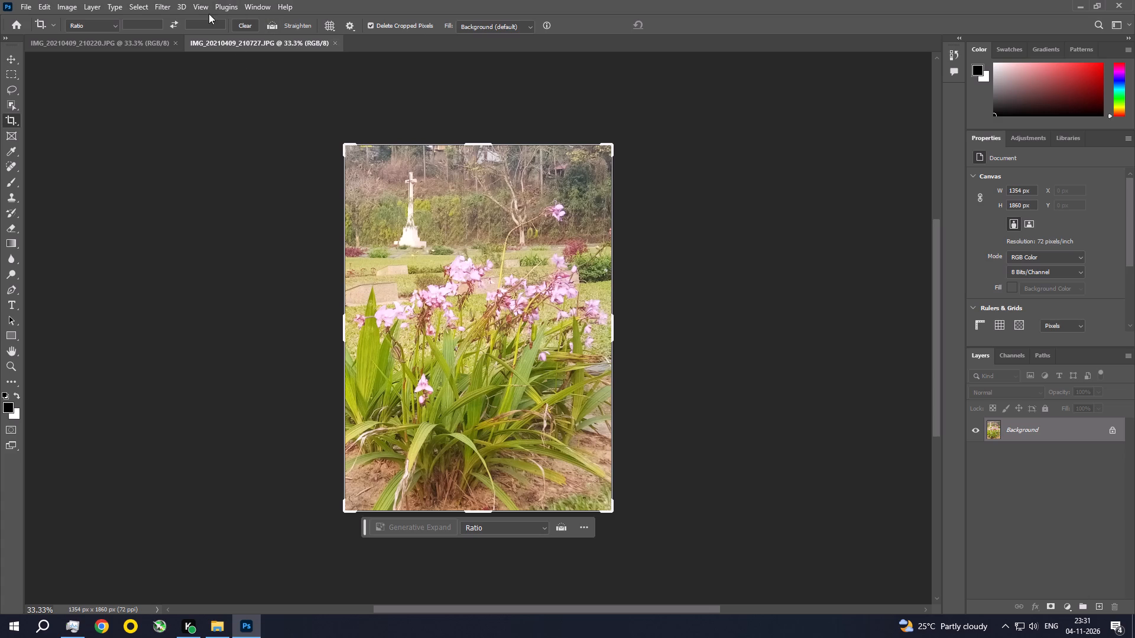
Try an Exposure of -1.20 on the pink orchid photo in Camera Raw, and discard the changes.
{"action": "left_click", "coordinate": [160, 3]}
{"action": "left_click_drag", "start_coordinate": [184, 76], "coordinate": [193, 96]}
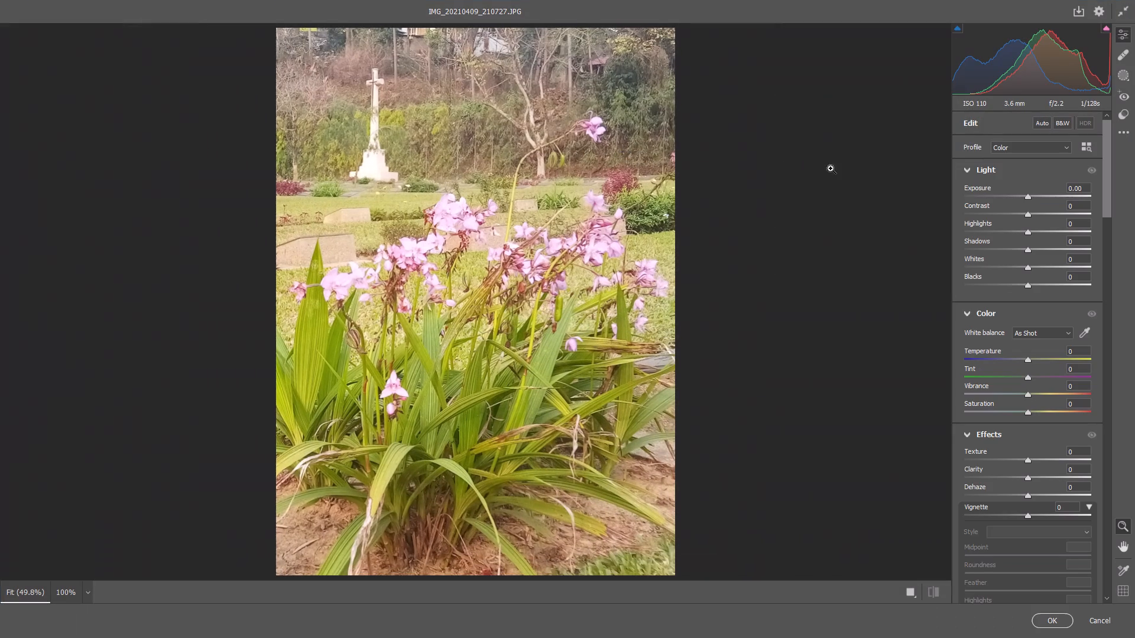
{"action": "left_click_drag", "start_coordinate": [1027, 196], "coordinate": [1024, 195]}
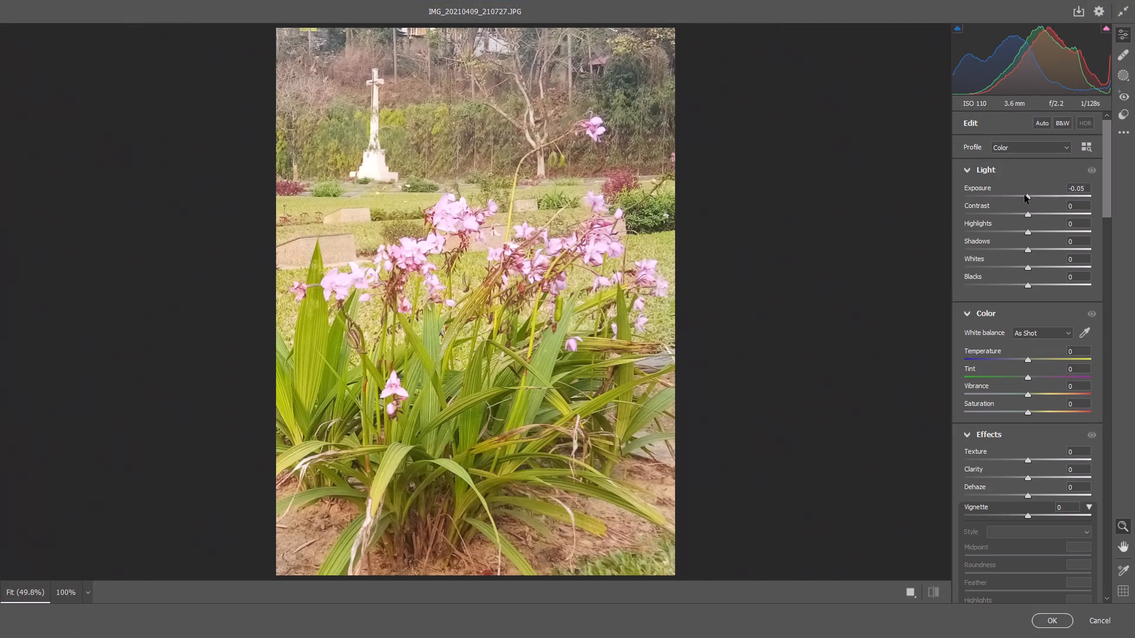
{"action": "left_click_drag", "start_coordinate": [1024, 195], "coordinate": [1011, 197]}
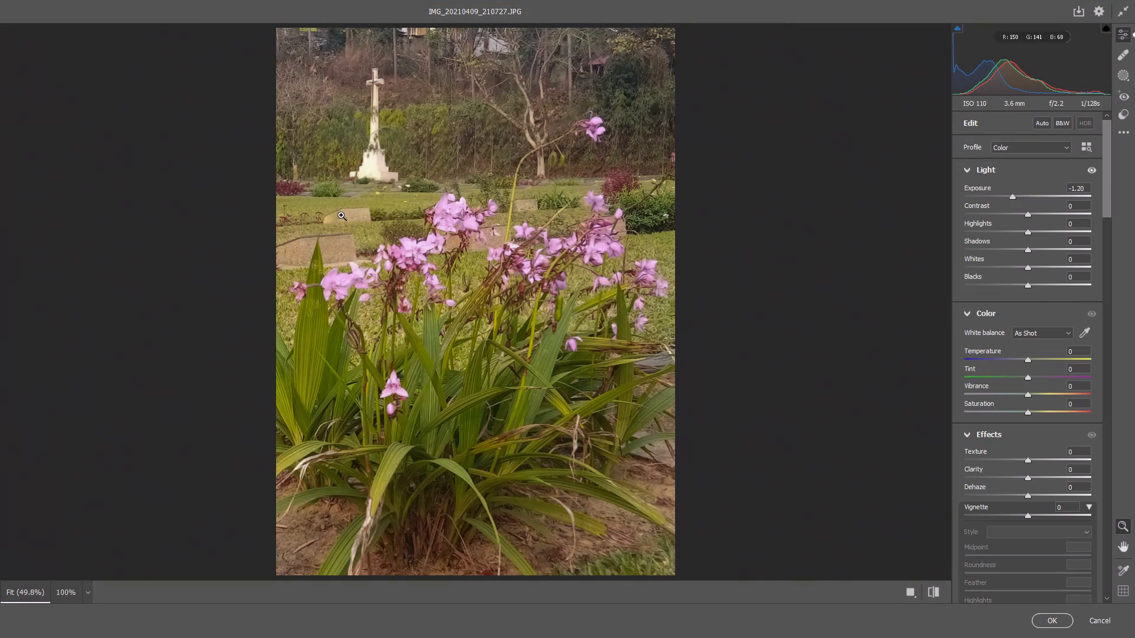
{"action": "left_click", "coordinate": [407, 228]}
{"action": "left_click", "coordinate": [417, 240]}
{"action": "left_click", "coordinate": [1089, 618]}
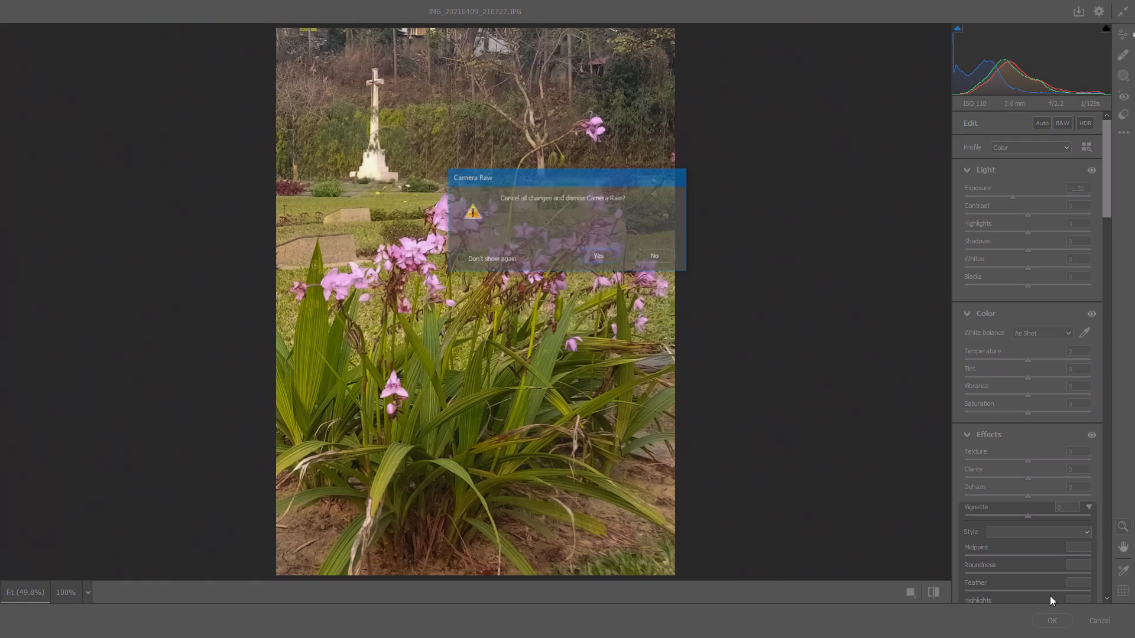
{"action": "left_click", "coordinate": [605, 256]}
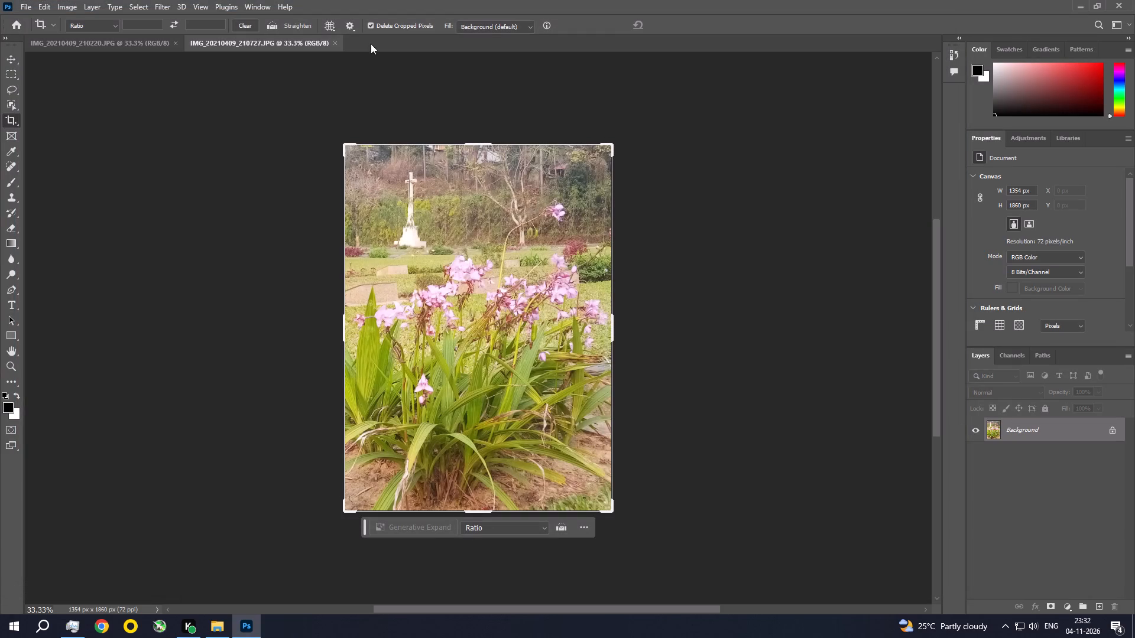
Close the pink orchid photo IMG_20210409_210727.JPG.
{"action": "left_click", "coordinate": [337, 44]}
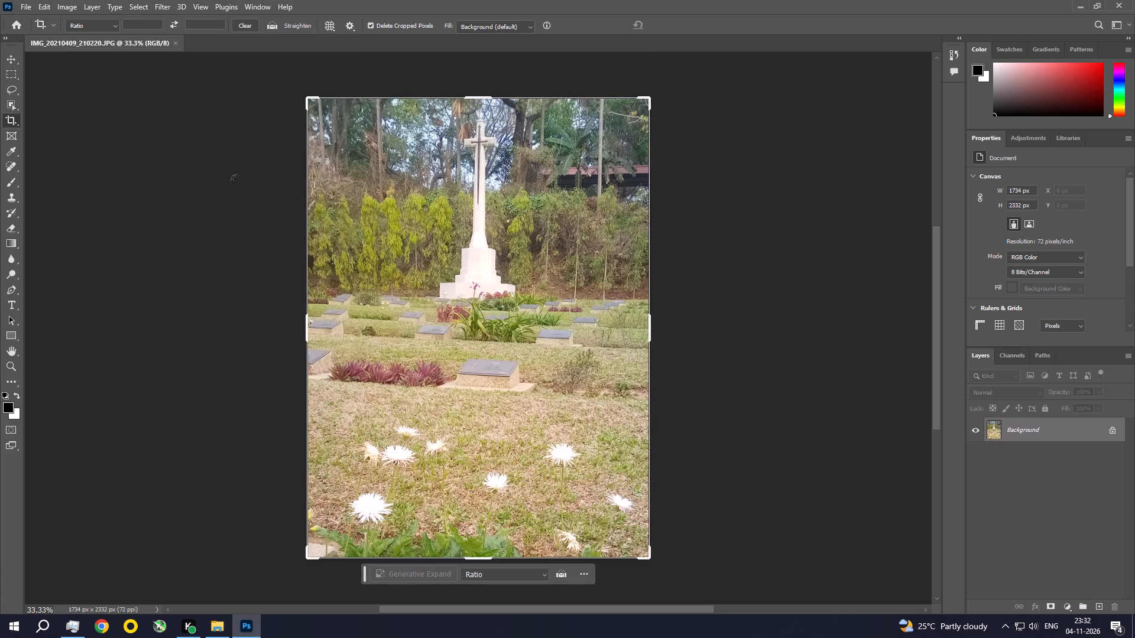
In Camera Raw, set the cemetery cross photo's Exposure to -1.25, Contrast +21, Highlights -28, Shadows +10 and Whites -18.
{"action": "left_click", "coordinate": [163, 6]}
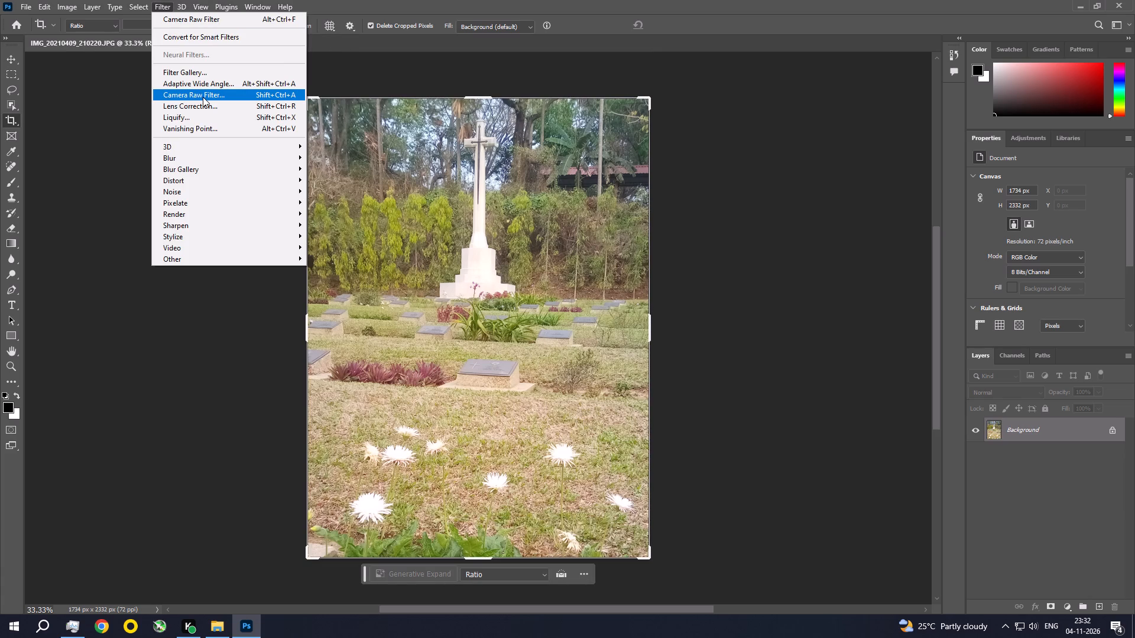
{"action": "left_click", "coordinate": [203, 97]}
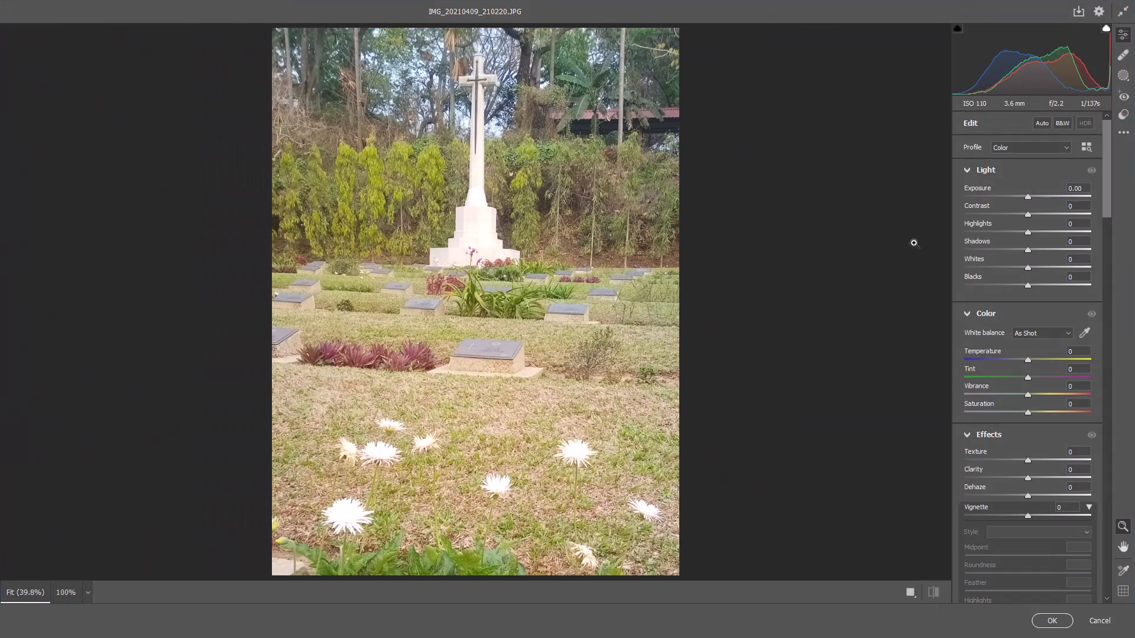
{"action": "left_click_drag", "start_coordinate": [1027, 196], "coordinate": [1018, 198]}
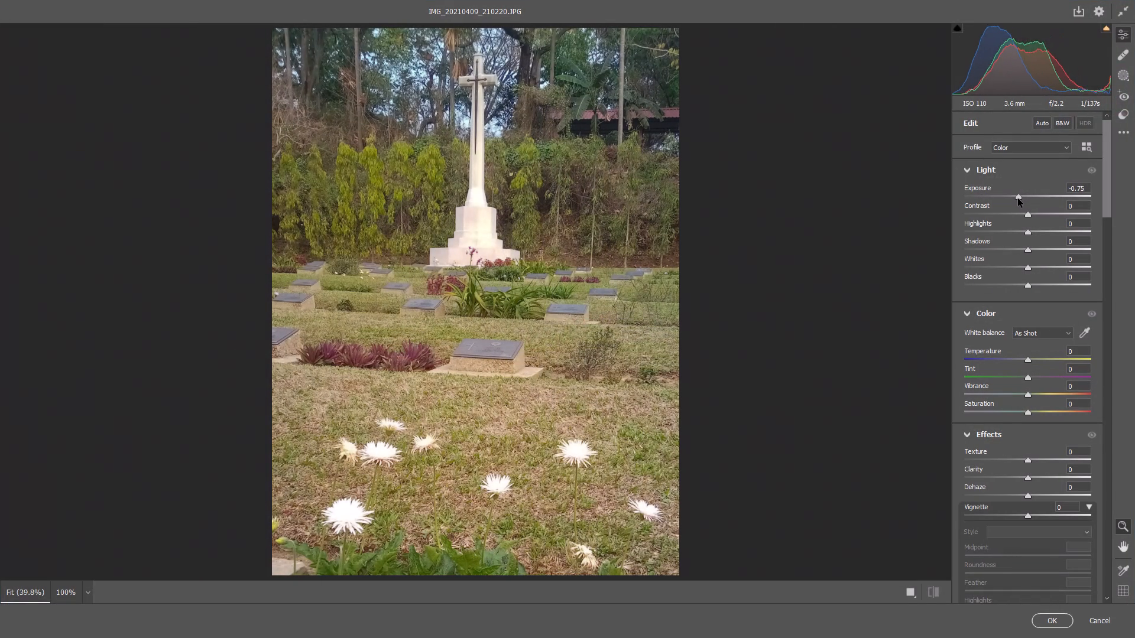
{"action": "left_click_drag", "start_coordinate": [1018, 198], "coordinate": [1014, 199]}
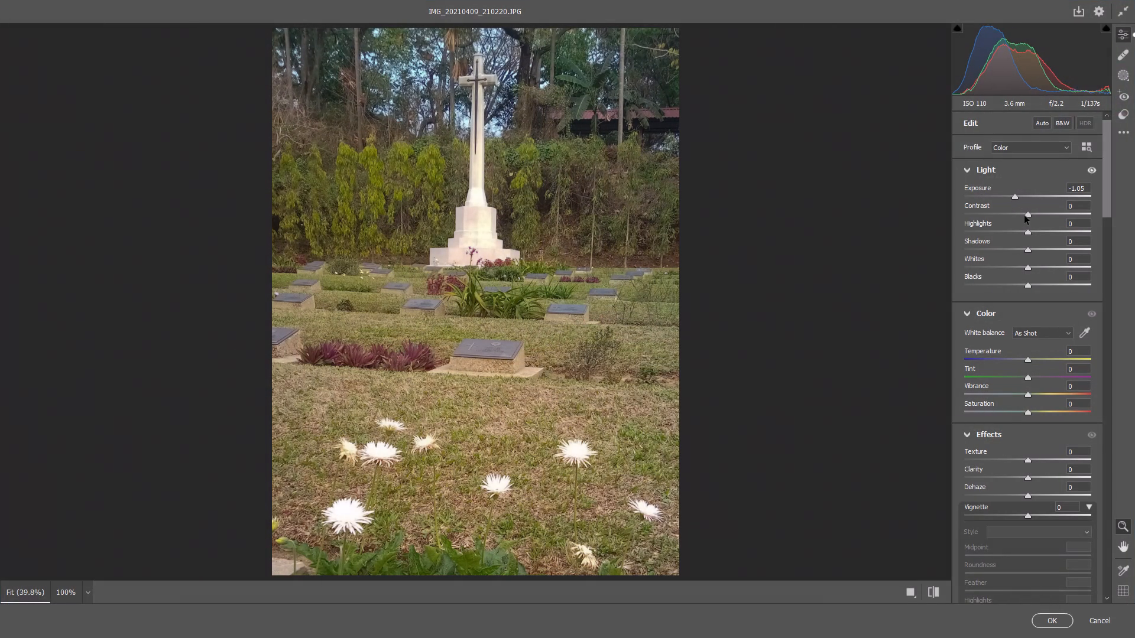
{"action": "left_click_drag", "start_coordinate": [1027, 216], "coordinate": [1040, 214]}
{"action": "left_click_drag", "start_coordinate": [1027, 232], "coordinate": [1014, 237]}
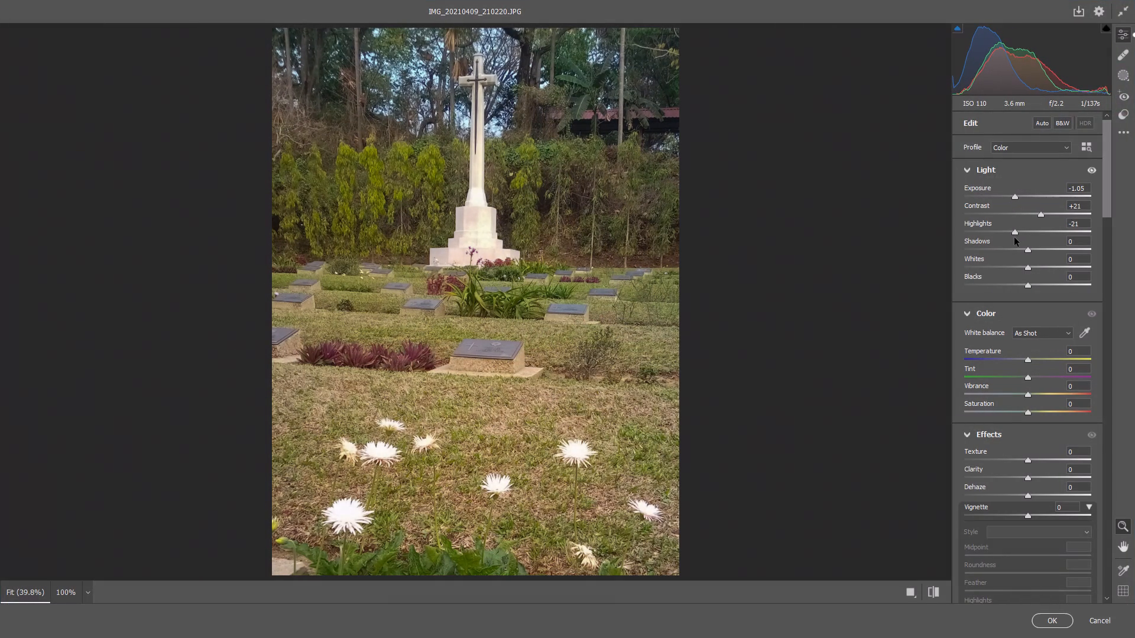
{"action": "left_click_drag", "start_coordinate": [1014, 237], "coordinate": [1010, 237]}
{"action": "left_click_drag", "start_coordinate": [1028, 250], "coordinate": [1035, 249]}
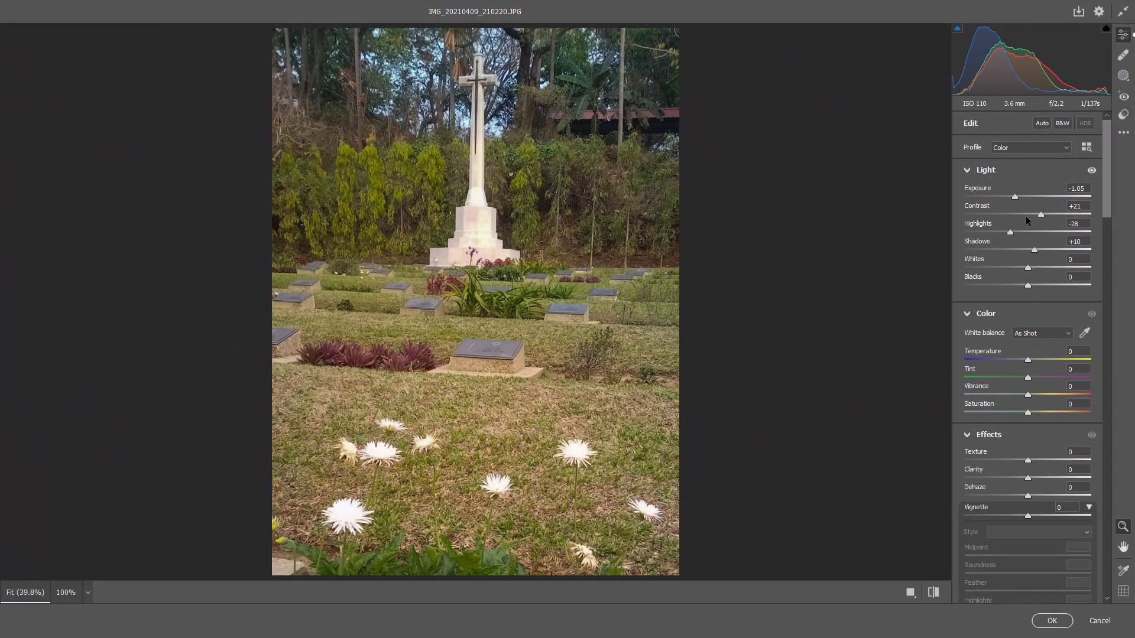
{"action": "left_click", "coordinate": [1016, 199]}
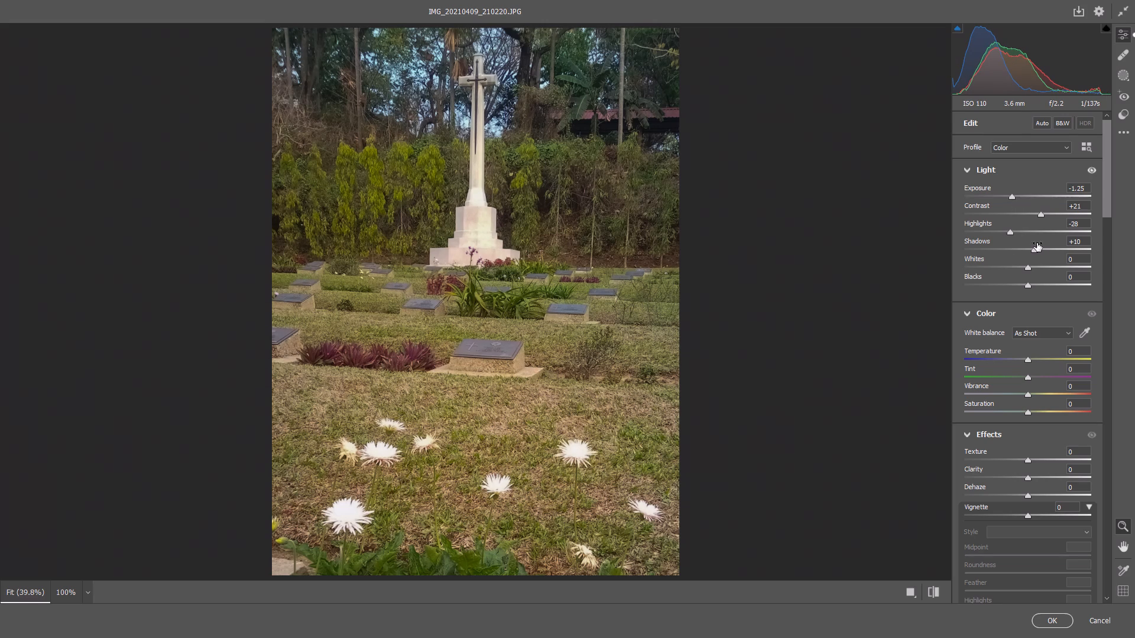
{"action": "left_click_drag", "start_coordinate": [1029, 266], "coordinate": [1018, 266]}
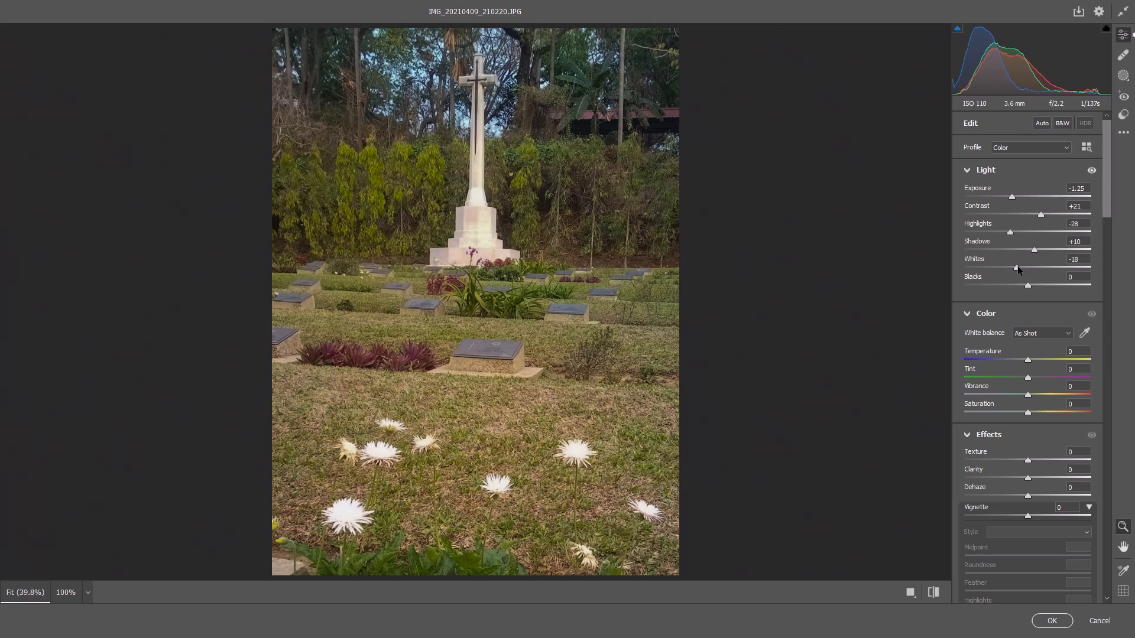
Set the Camera Raw effects to Texture +15, Clarity +12 and Dehaze -4.
{"action": "left_click_drag", "start_coordinate": [1109, 179], "coordinate": [1109, 220]}
{"action": "left_click_drag", "start_coordinate": [1026, 250], "coordinate": [1034, 250]}
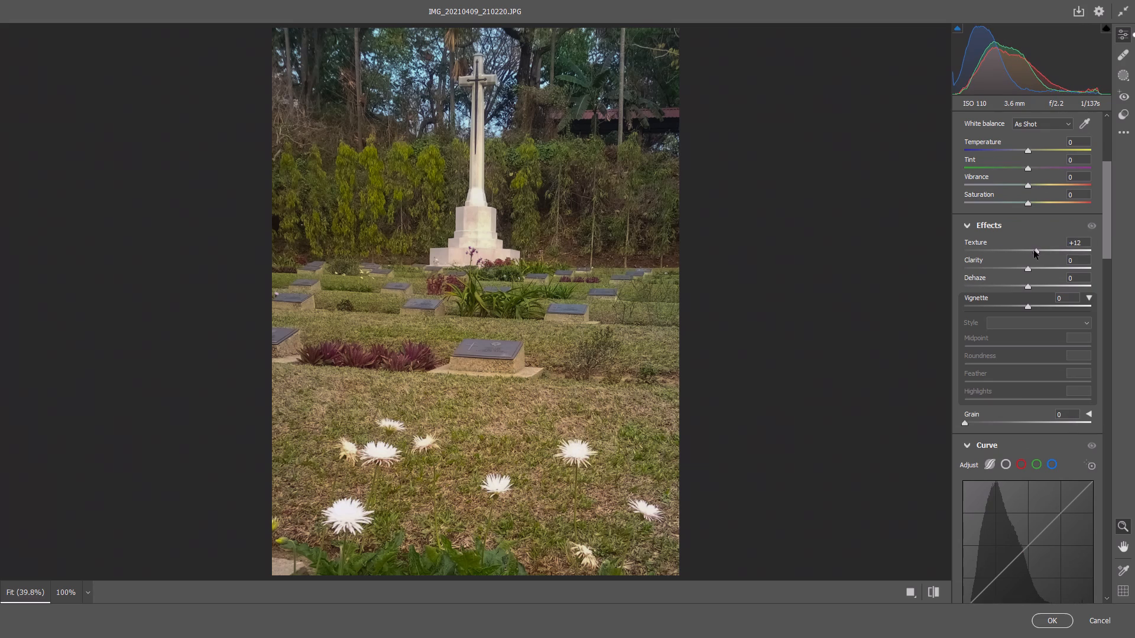
{"action": "left_click_drag", "start_coordinate": [1034, 250], "coordinate": [1035, 250]}
{"action": "left_click_drag", "start_coordinate": [1029, 268], "coordinate": [1036, 270]}
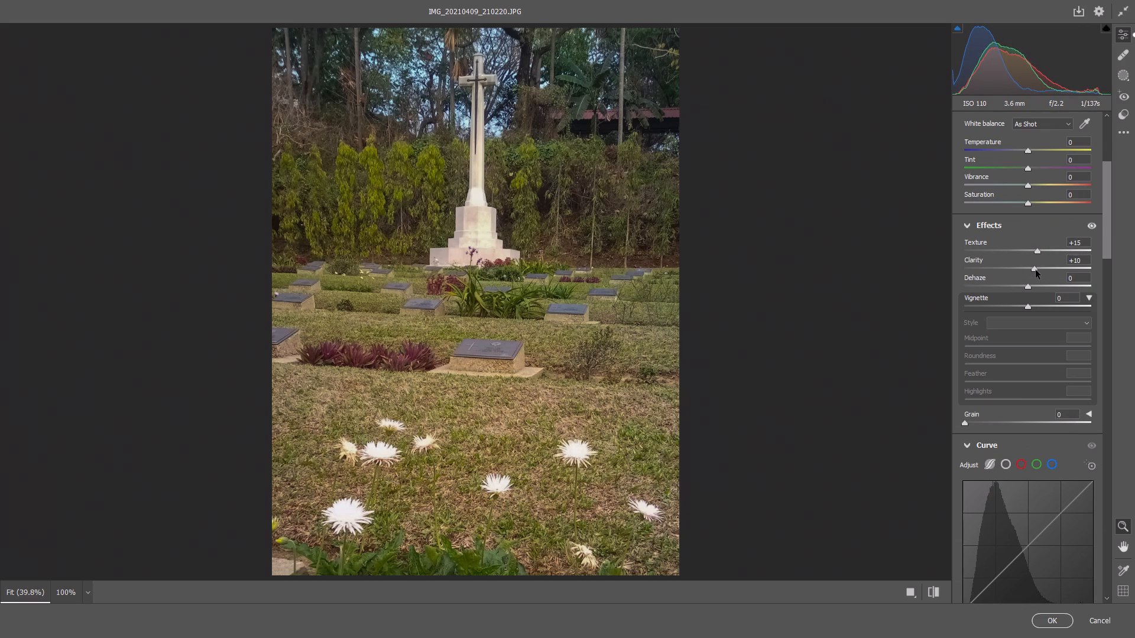
{"action": "left_click_drag", "start_coordinate": [1036, 270], "coordinate": [1037, 270]}
{"action": "left_click", "coordinate": [1027, 286]}
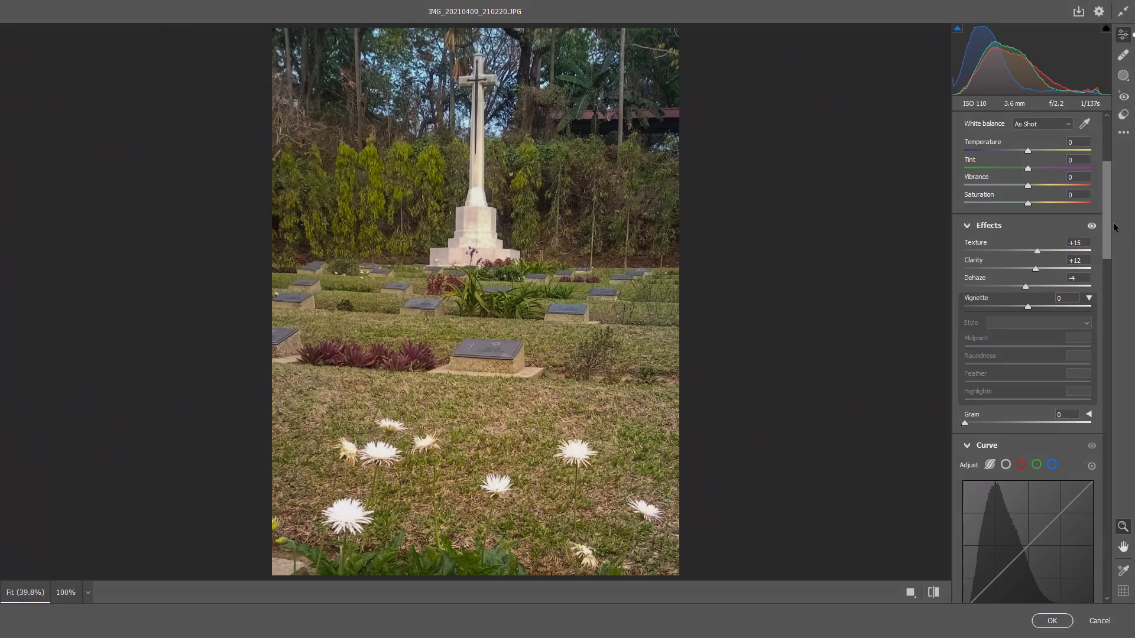
Lower the parametric curve's Highlights to -19 and Lights to -18, and slightly adjust its Darks.
{"action": "left_click_drag", "start_coordinate": [1109, 209], "coordinate": [1103, 309]}
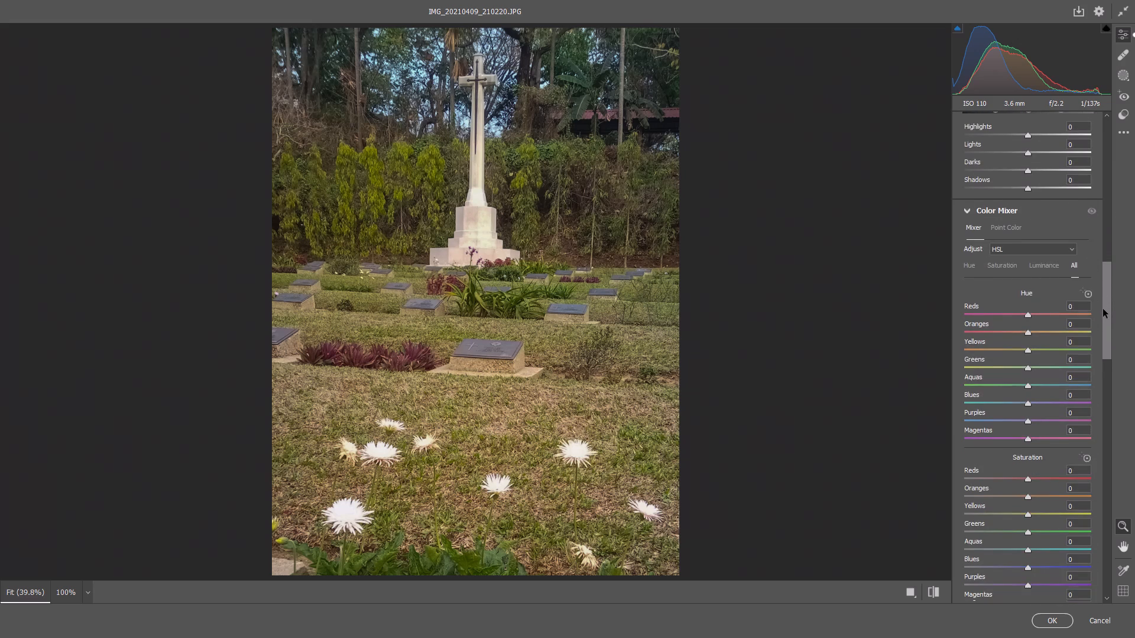
{"action": "left_click_drag", "start_coordinate": [1103, 309], "coordinate": [1105, 291]}
{"action": "left_click_drag", "start_coordinate": [1027, 224], "coordinate": [1015, 227]}
{"action": "left_click_drag", "start_coordinate": [1028, 240], "coordinate": [1017, 243]}
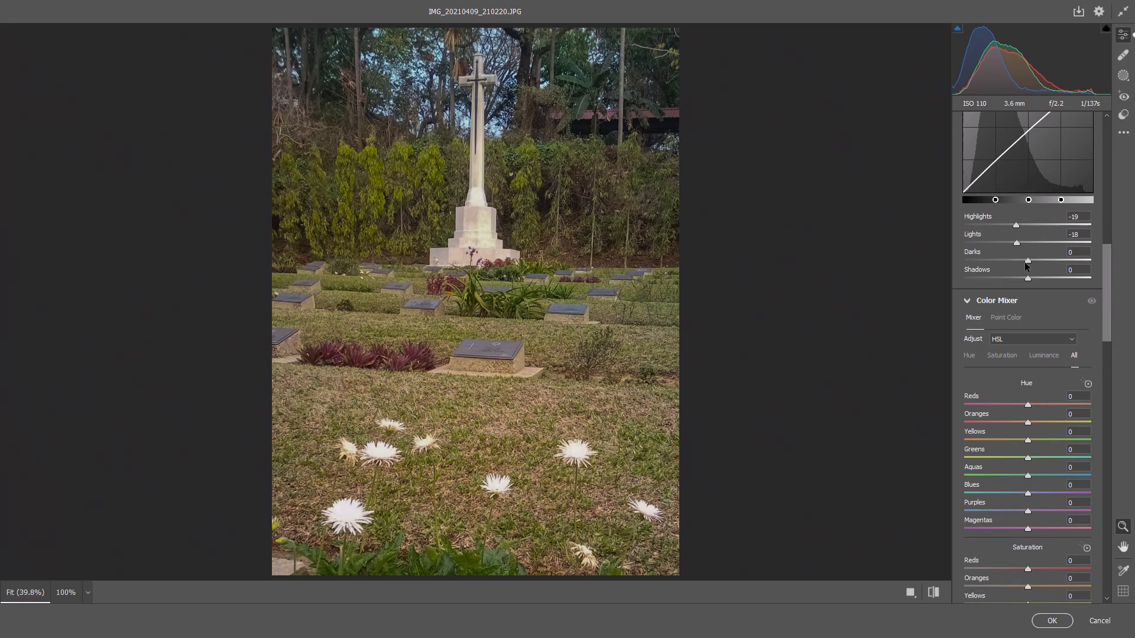
{"action": "left_click", "coordinate": [1027, 259]}
Set the Color Mixer saturation to Reds +19, Oranges +14, Yellows +12, Greens +15, Aquas +7 and Blues +12.
{"action": "left_click_drag", "start_coordinate": [1107, 279], "coordinate": [1110, 372]}
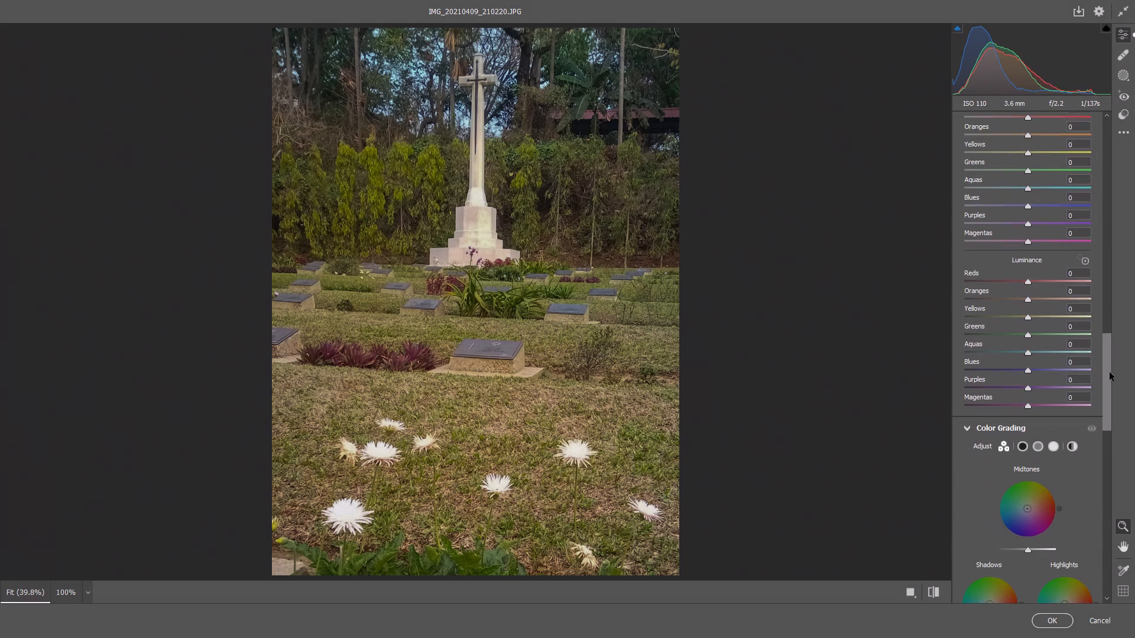
{"action": "left_click_drag", "start_coordinate": [1110, 372], "coordinate": [1112, 340]}
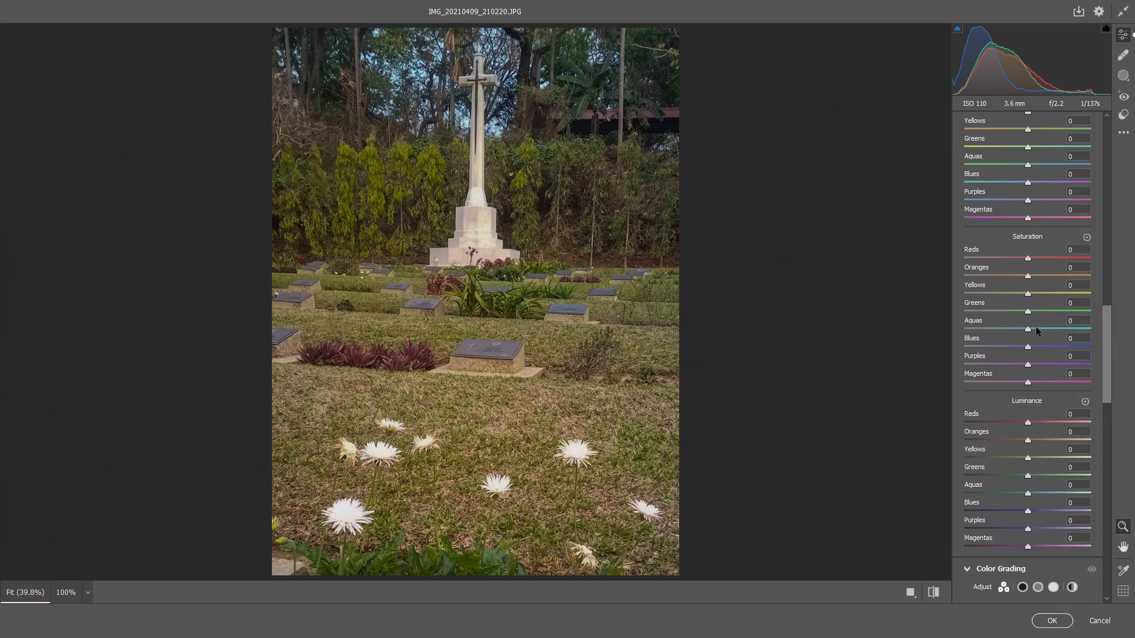
{"action": "left_click_drag", "start_coordinate": [1027, 311], "coordinate": [1037, 311]}
{"action": "left_click_drag", "start_coordinate": [1029, 292], "coordinate": [1036, 295]}
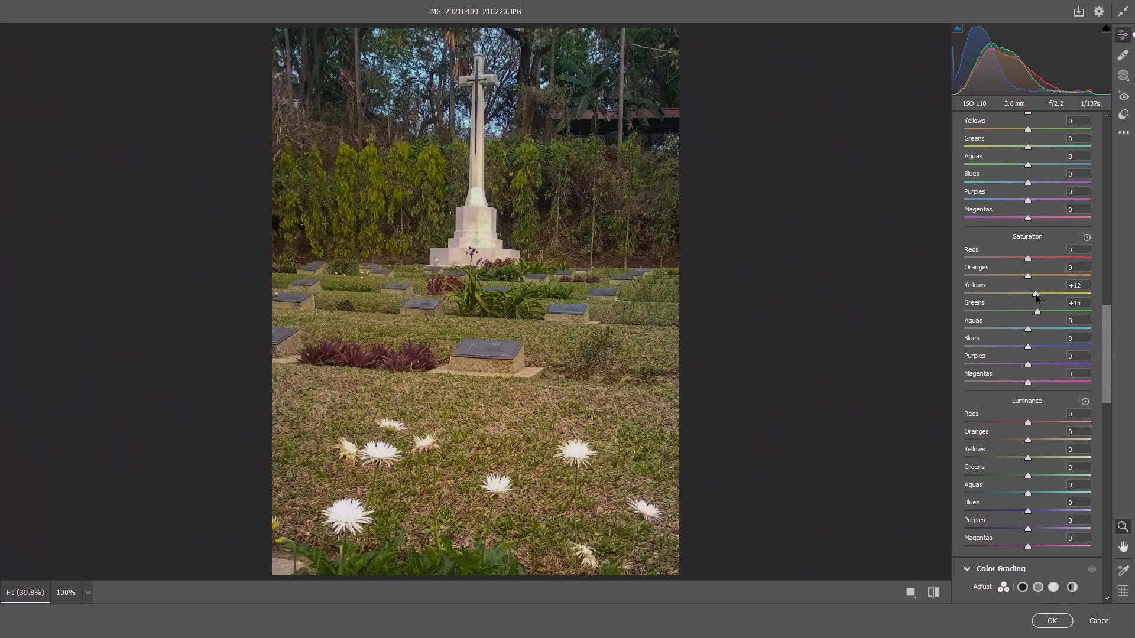
{"action": "left_click_drag", "start_coordinate": [1027, 259], "coordinate": [1039, 261]}
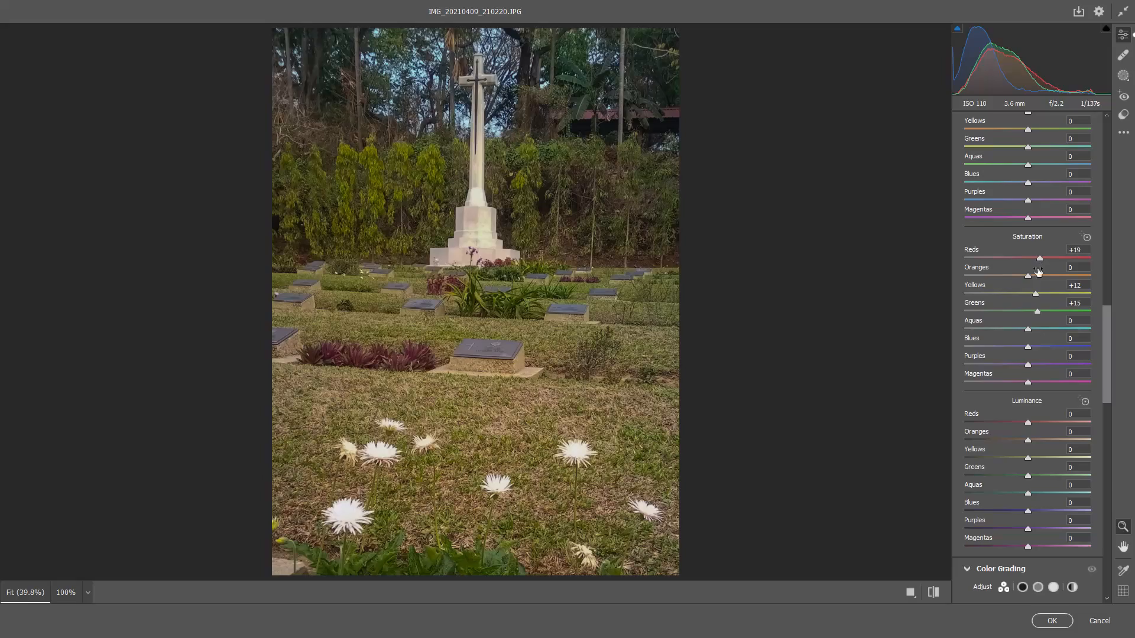
{"action": "left_click_drag", "start_coordinate": [1030, 276], "coordinate": [1039, 278]}
{"action": "left_click", "coordinate": [1025, 332]}
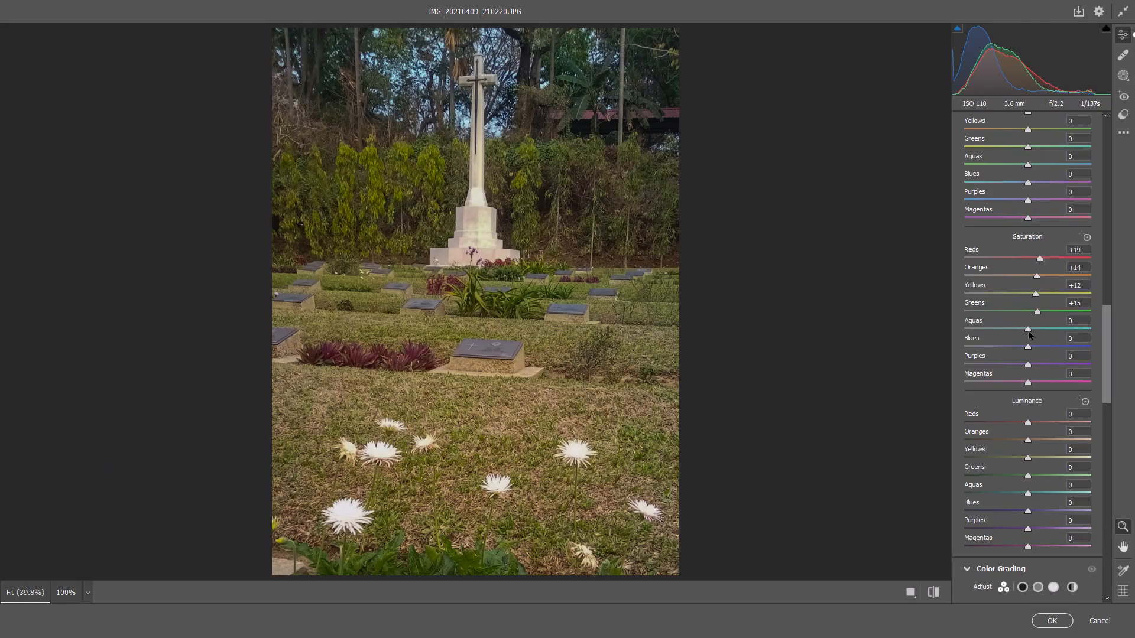
{"action": "left_click", "coordinate": [1026, 328]}
{"action": "left_click_drag", "start_coordinate": [1027, 346], "coordinate": [1035, 349]}
Set Sharpening to 13, Noise Reduction to 12 and Color Noise Reduction to 11, and apply the Camera Raw filter.
{"action": "left_click_drag", "start_coordinate": [1104, 333], "coordinate": [1116, 454]}
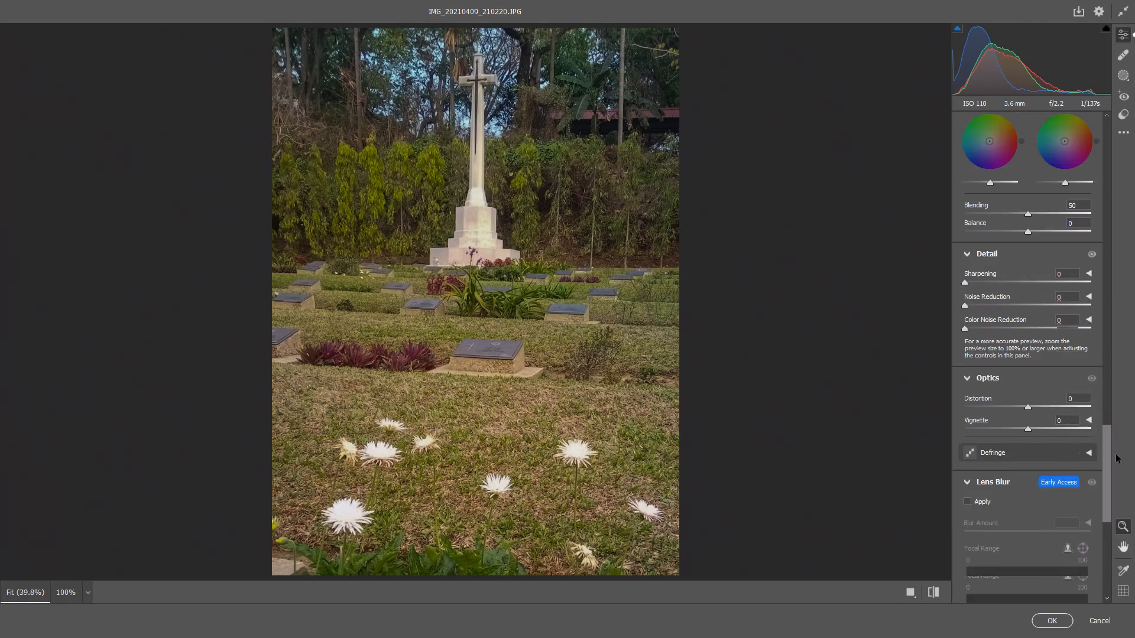
{"action": "left_click_drag", "start_coordinate": [1116, 454], "coordinate": [1118, 484]}
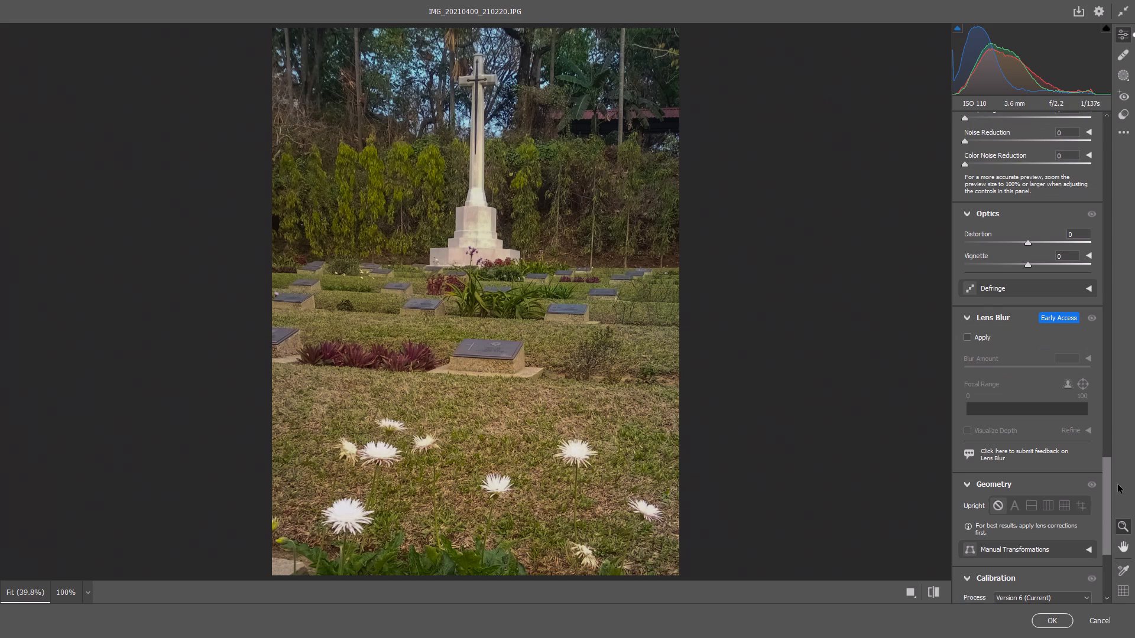
{"action": "left_click_drag", "start_coordinate": [1109, 489], "coordinate": [1104, 456]}
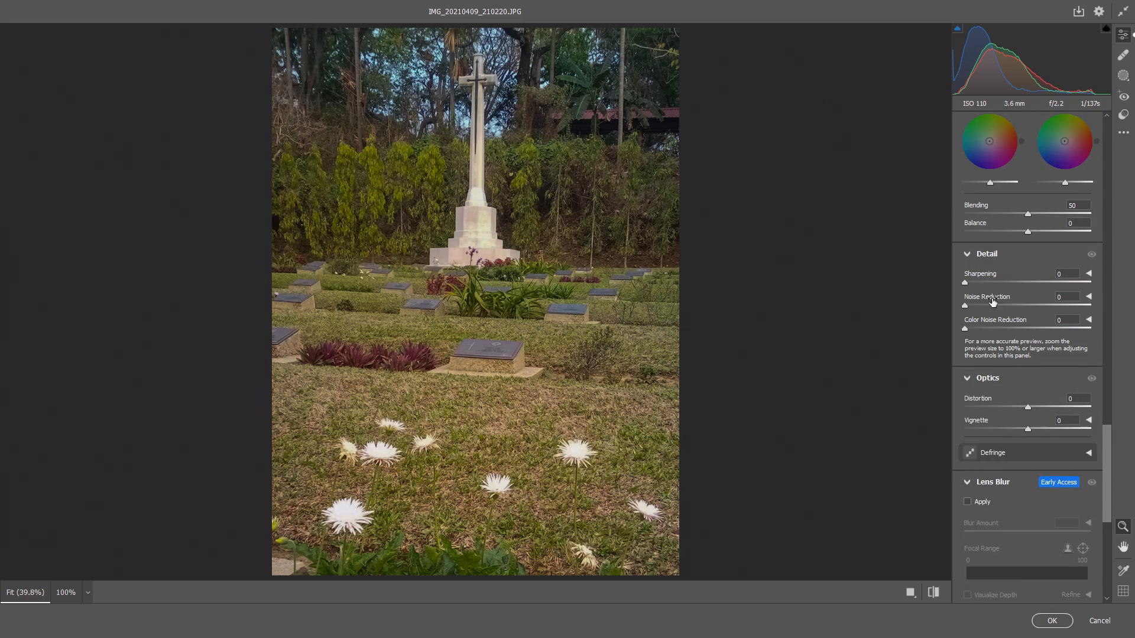
{"action": "left_click", "coordinate": [975, 282]}
{"action": "left_click", "coordinate": [977, 310]}
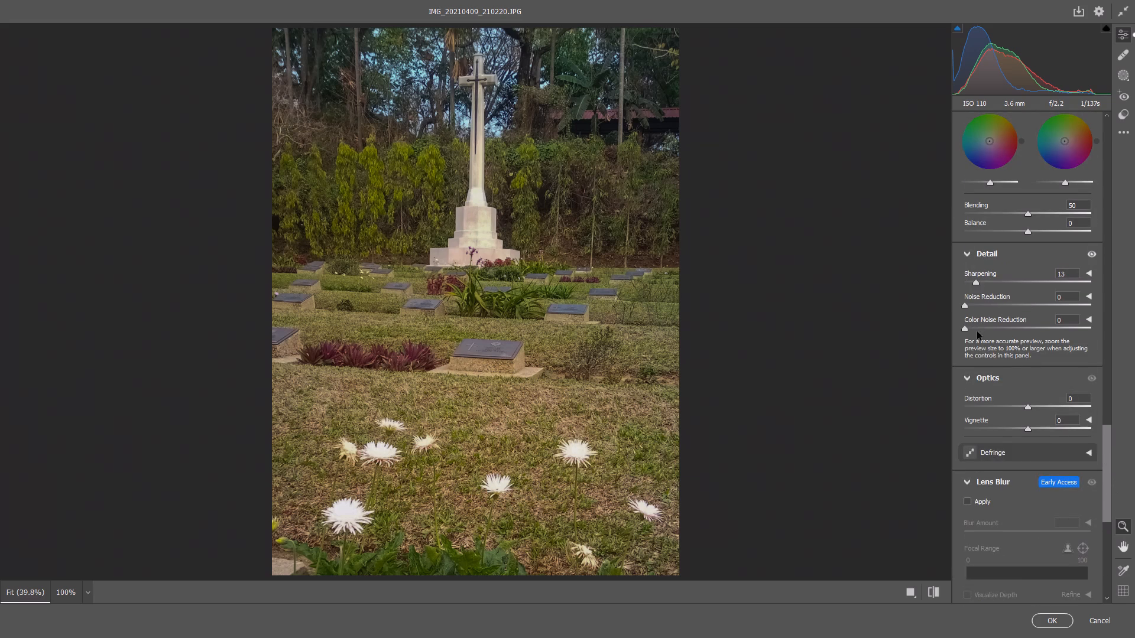
{"action": "left_click", "coordinate": [978, 330]}
{"action": "left_click", "coordinate": [978, 306]}
{"action": "left_click", "coordinate": [1038, 619]}
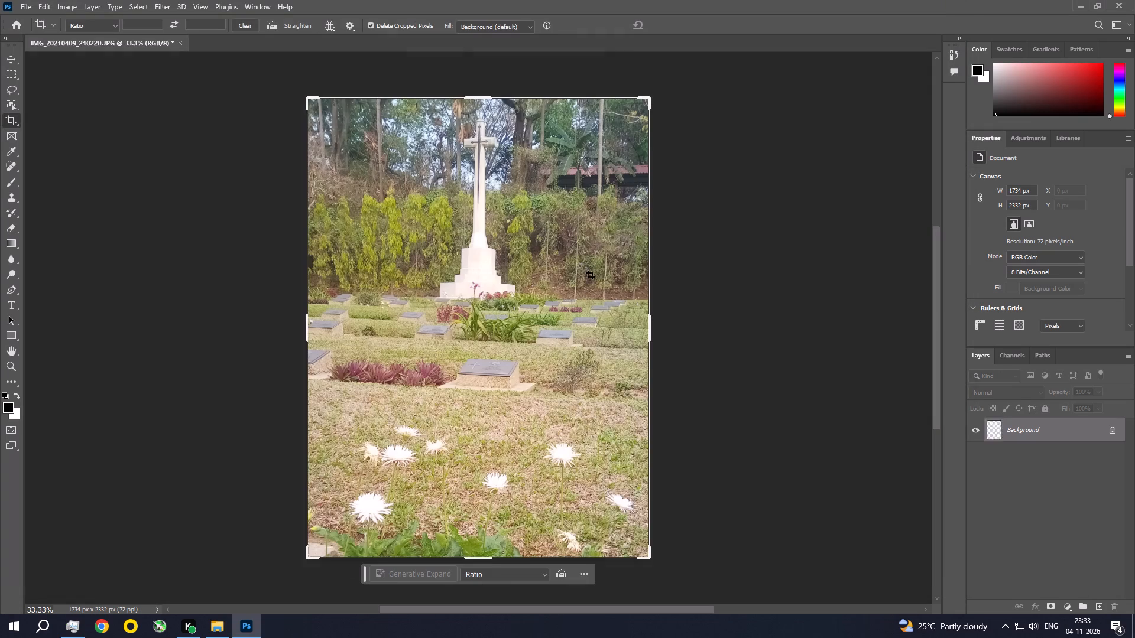
Apply a Photo Filter to the cemetery photo with Warming Filter (85) at 25% density, preserving luminosity.
{"action": "left_click", "coordinate": [64, 4]}
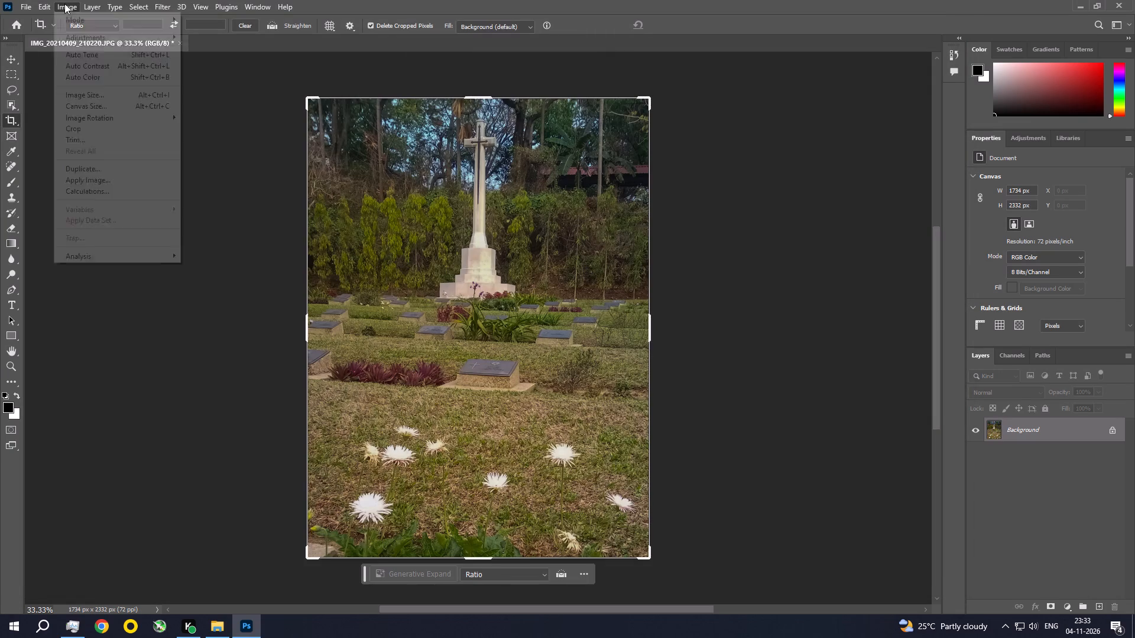
{"action": "left_click", "coordinate": [76, 34]}
{"action": "left_click", "coordinate": [214, 129]}
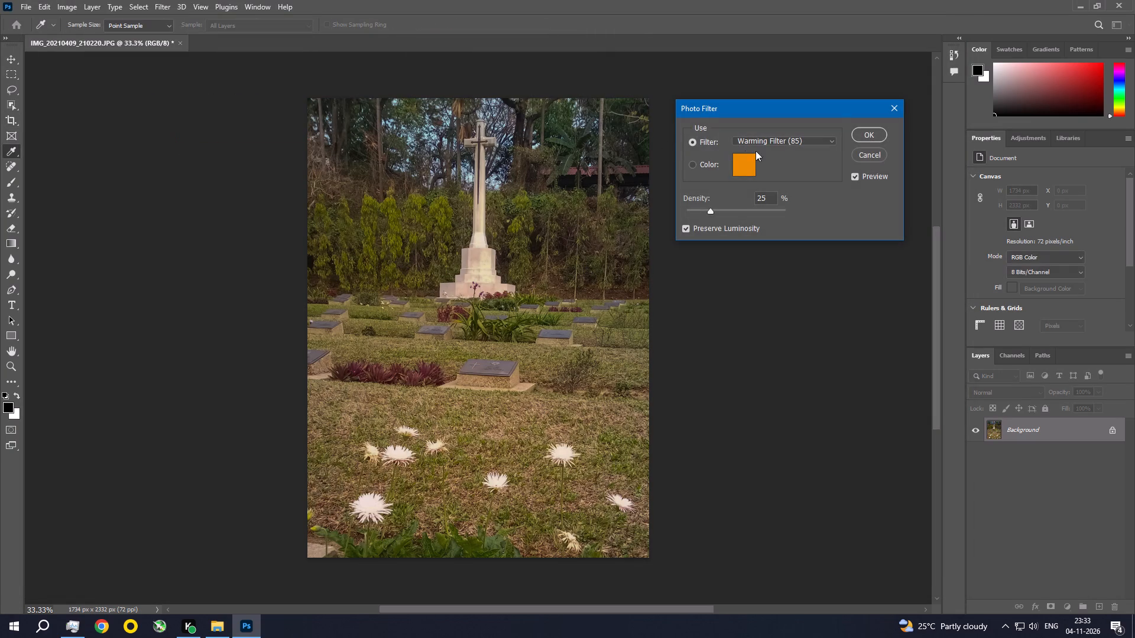
{"action": "left_click", "coordinate": [862, 130]}
Apply an Exposure adjustment to the cemetery photo with a slight Offset change.
{"action": "left_click", "coordinate": [61, 6]}
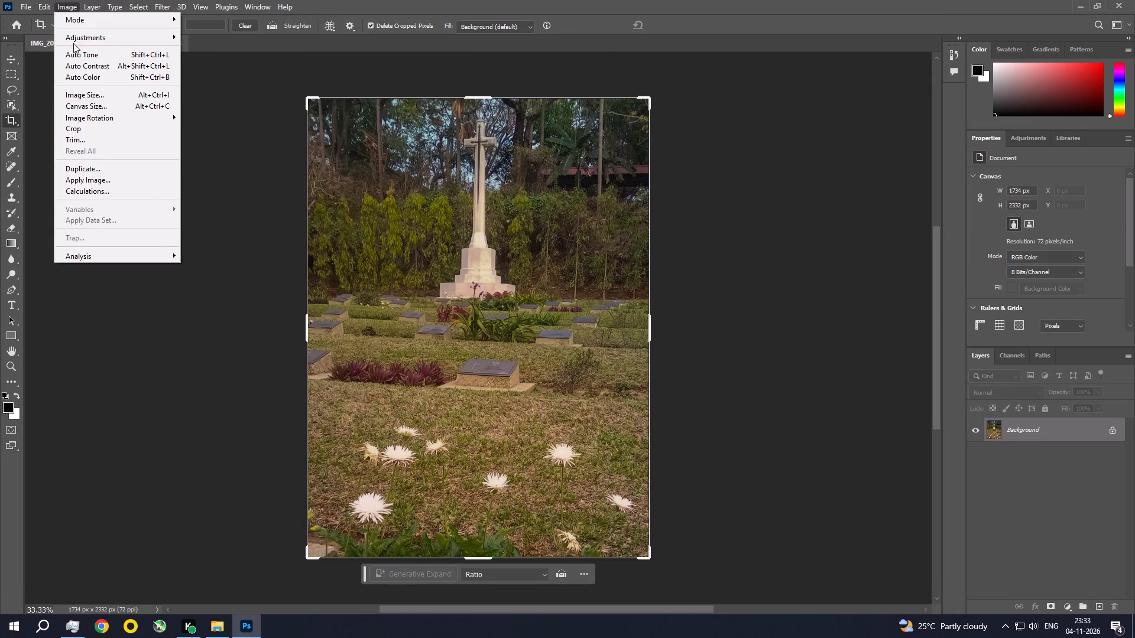
{"action": "left_click", "coordinate": [79, 37]}
{"action": "left_click", "coordinate": [212, 67]}
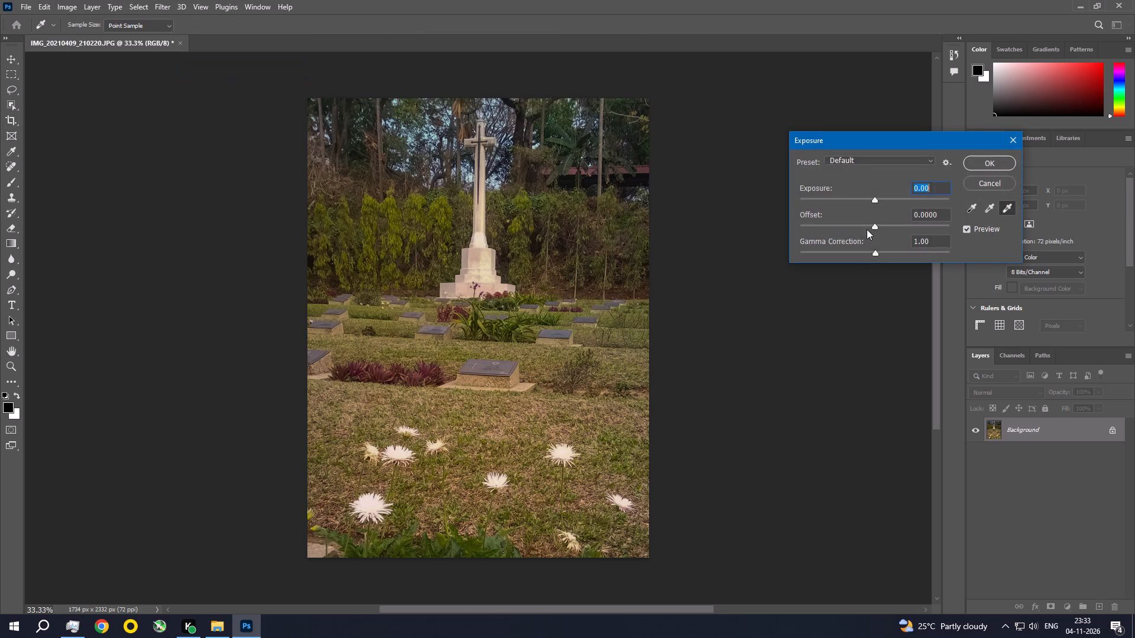
{"action": "left_click", "coordinate": [876, 228]}
{"action": "left_click", "coordinate": [981, 158]}
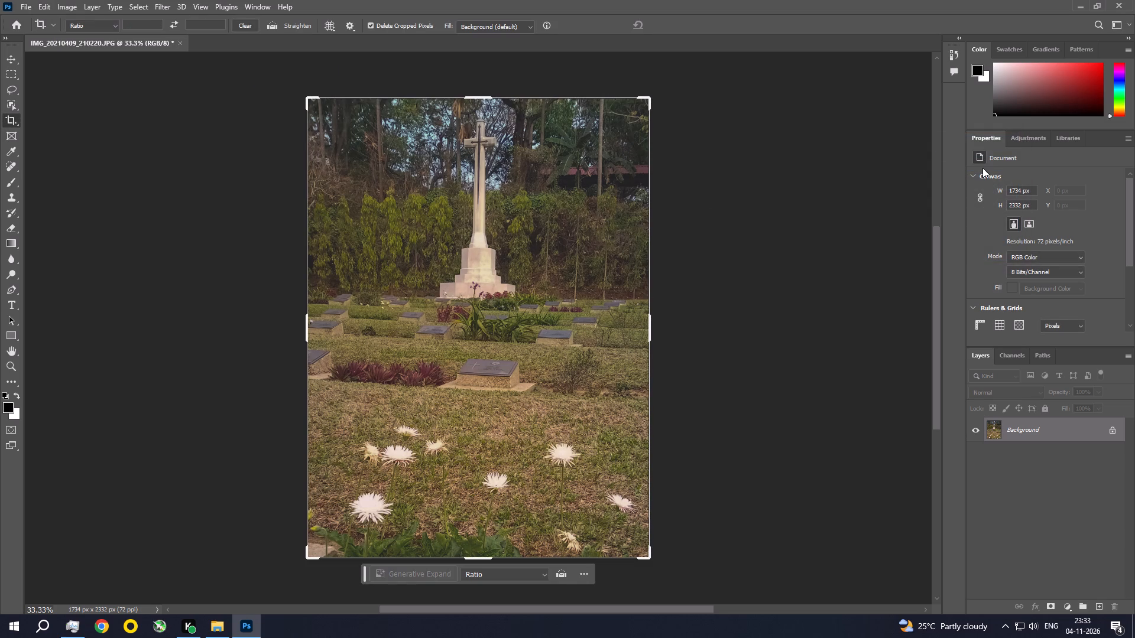
Save the cemetery photo IMG_20210409_210220.JPG as a JPEG and close it.
{"action": "key", "text": "ctrl+s"}
{"action": "left_click", "coordinate": [637, 151]}
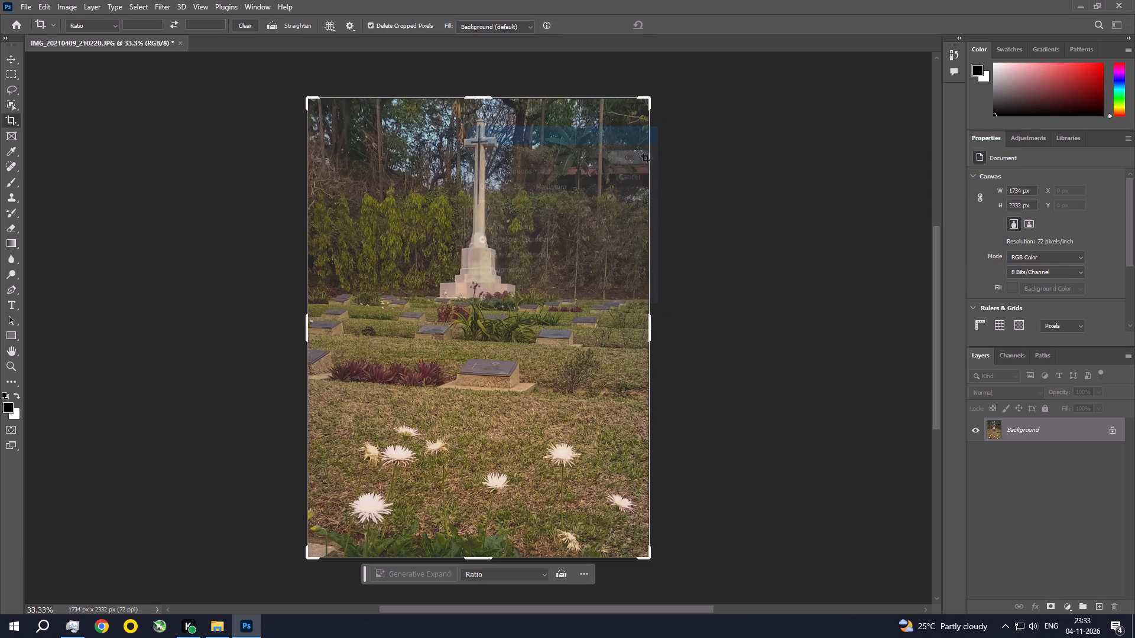
{"action": "left_click", "coordinate": [176, 45]}
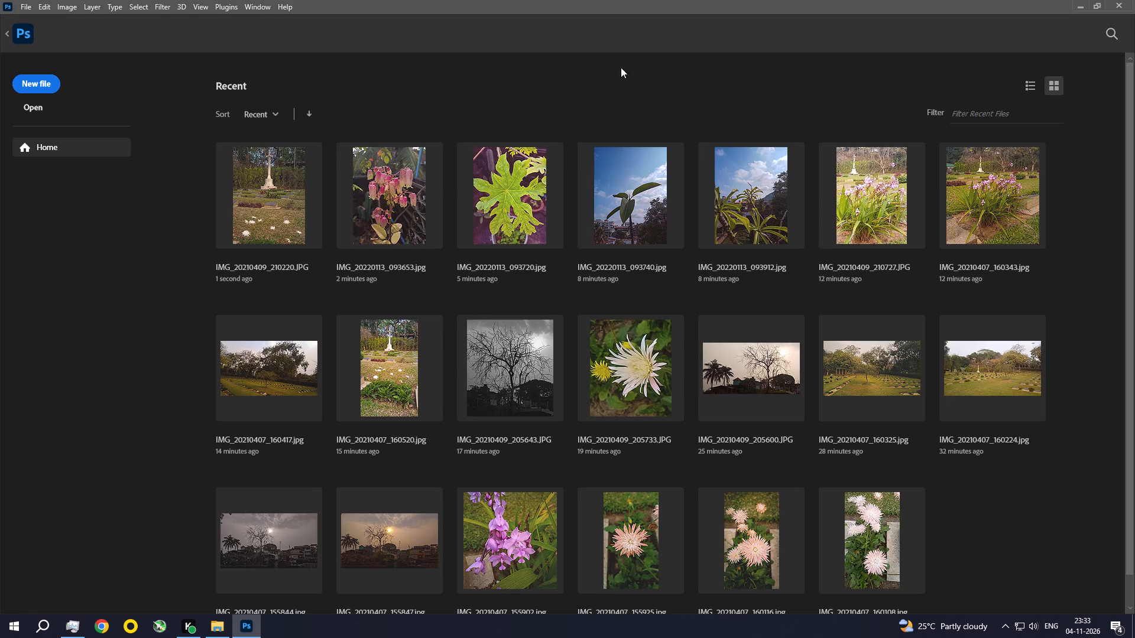
Switch to the RAW photo folder in File Explorer.
{"action": "left_click", "coordinate": [1075, 0]}
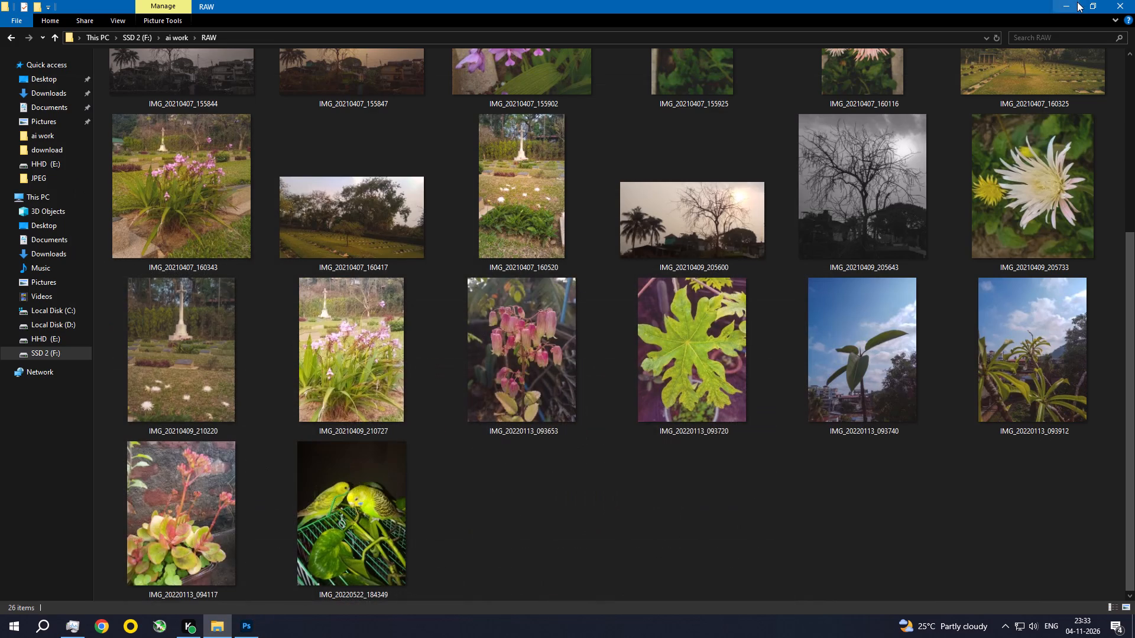